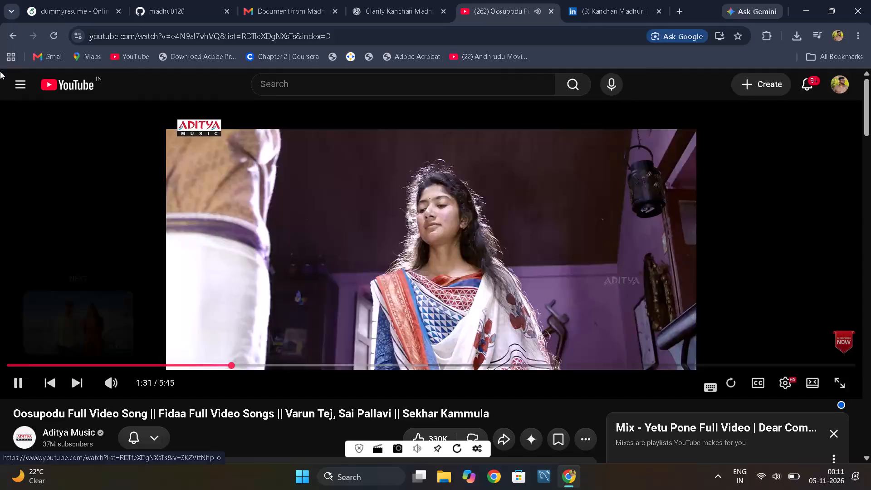
# Switch to the LinkedIn profile and examine its introduction, About, education and certification sections for resume details.
pyautogui.click(53, 0)
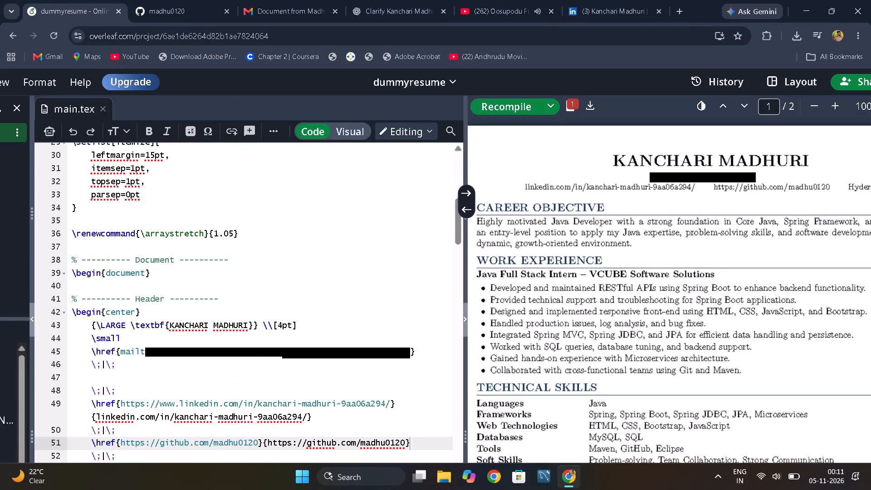
pyautogui.click(592, 0)
pyautogui.scroll(-1, 272, 191)
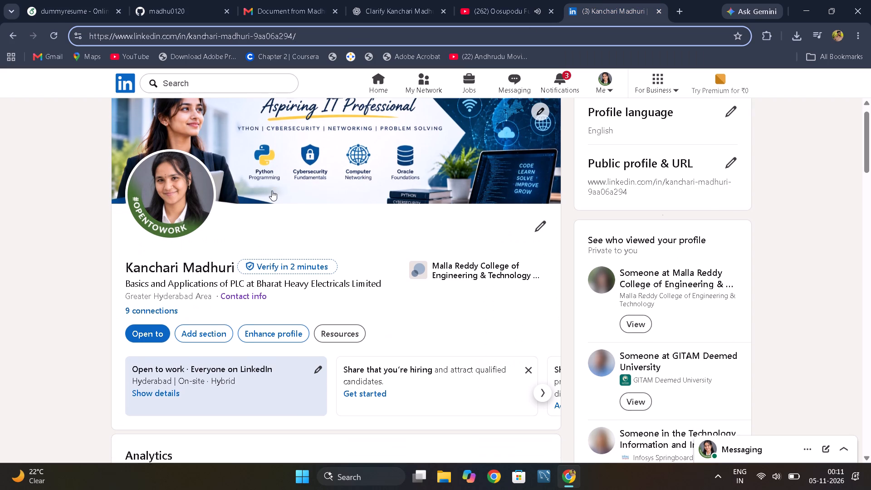
pyautogui.scroll(-4, 272, 191)
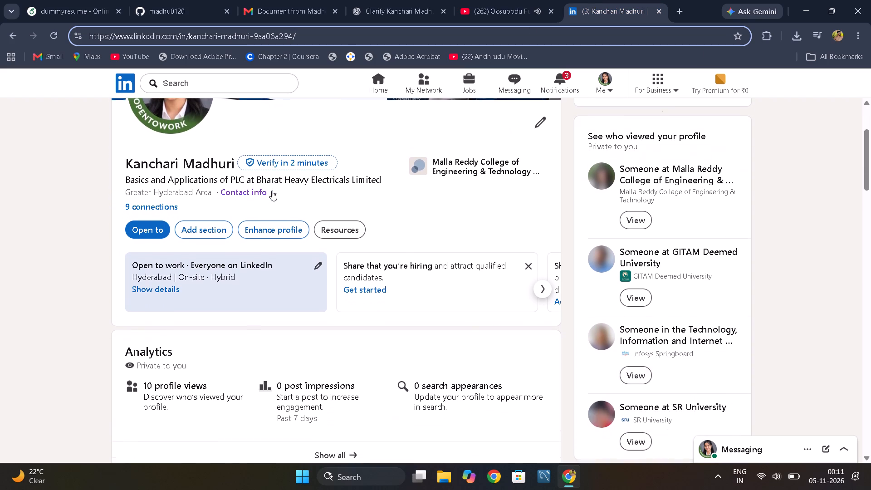
pyautogui.scroll(-1, 272, 191)
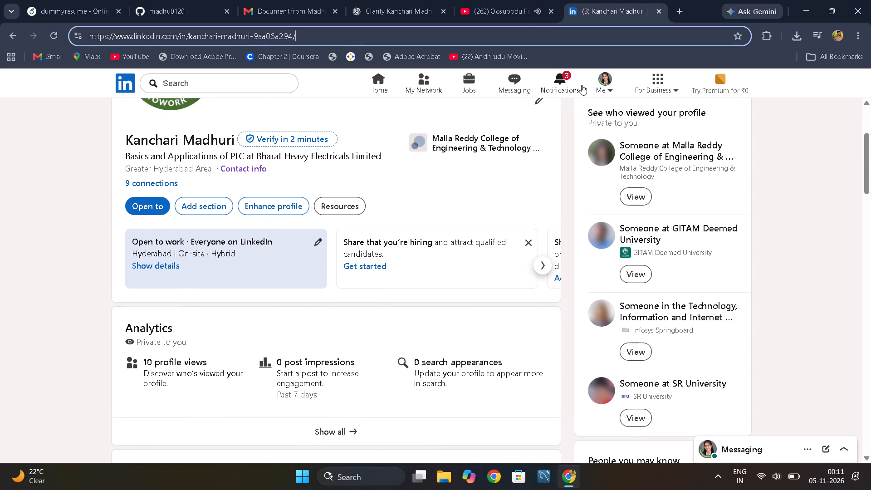
pyautogui.click(610, 71)
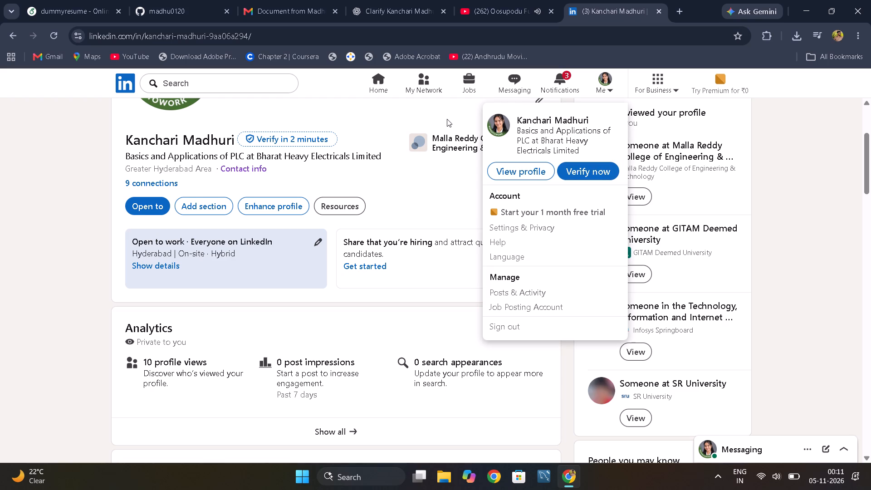
pyautogui.click(356, 163)
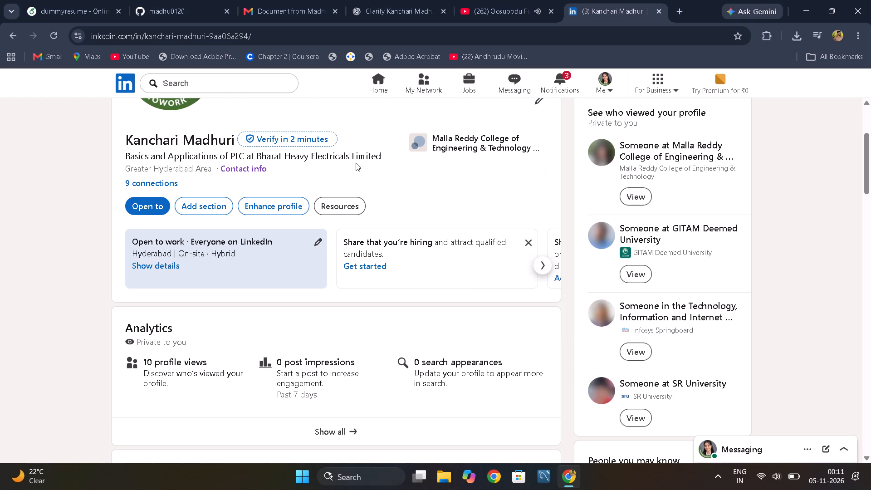
pyautogui.scroll(-1, 357, 180)
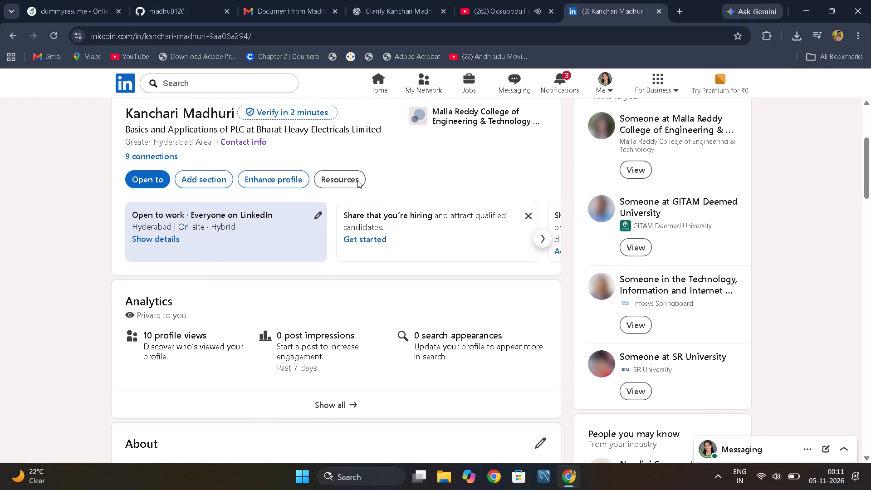
pyautogui.scroll(-2, 357, 180)
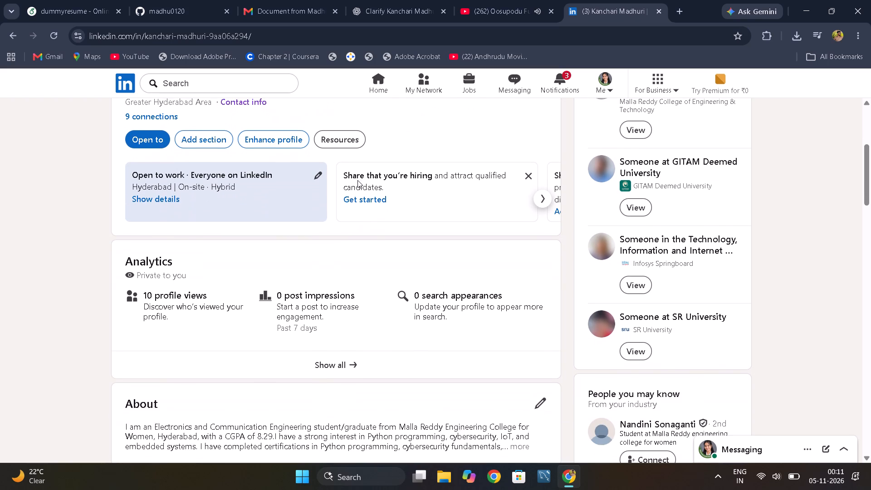
pyautogui.scroll(-1, 357, 180)
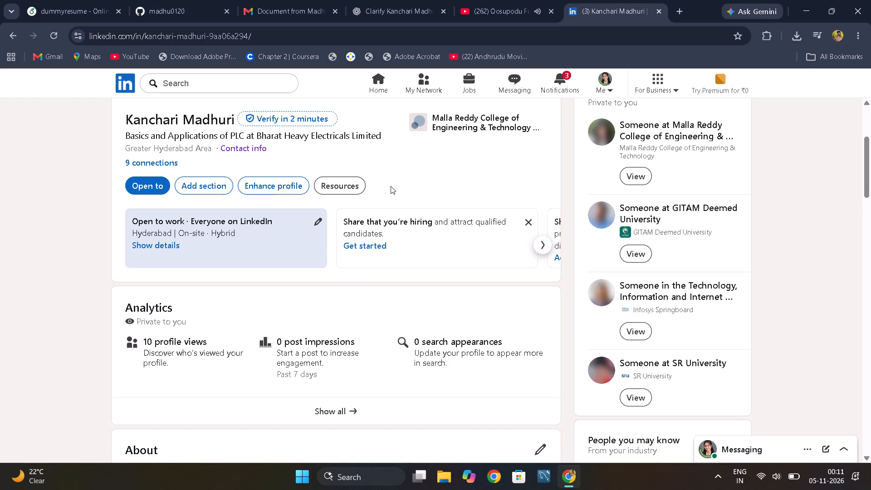
pyautogui.scroll(2, 391, 185)
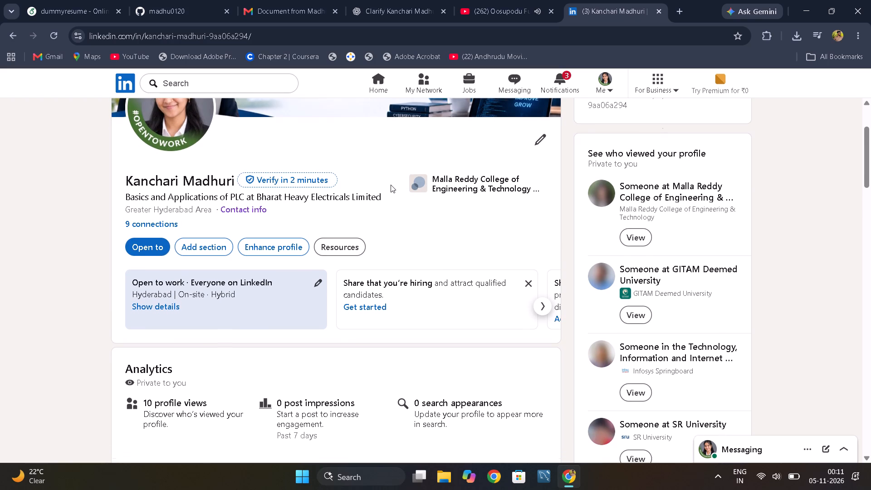
pyautogui.scroll(1, 391, 185)
pyautogui.scroll(-1, 391, 185)
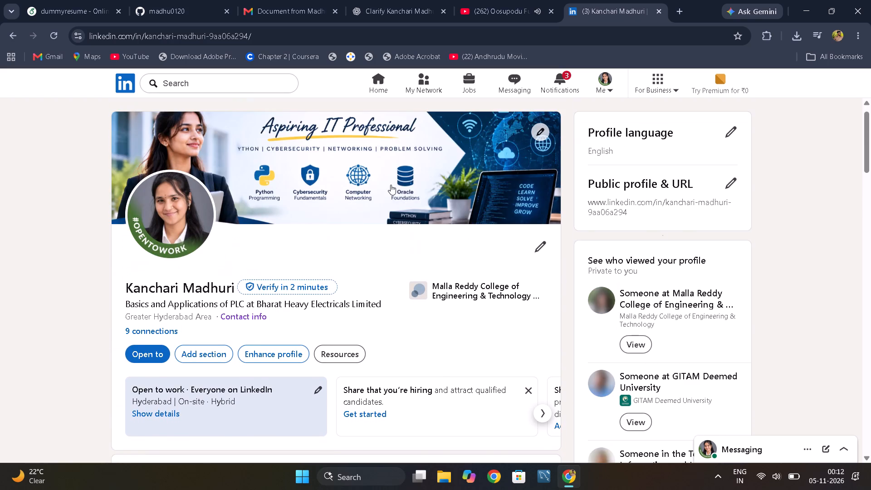
pyautogui.scroll(-11, 391, 185)
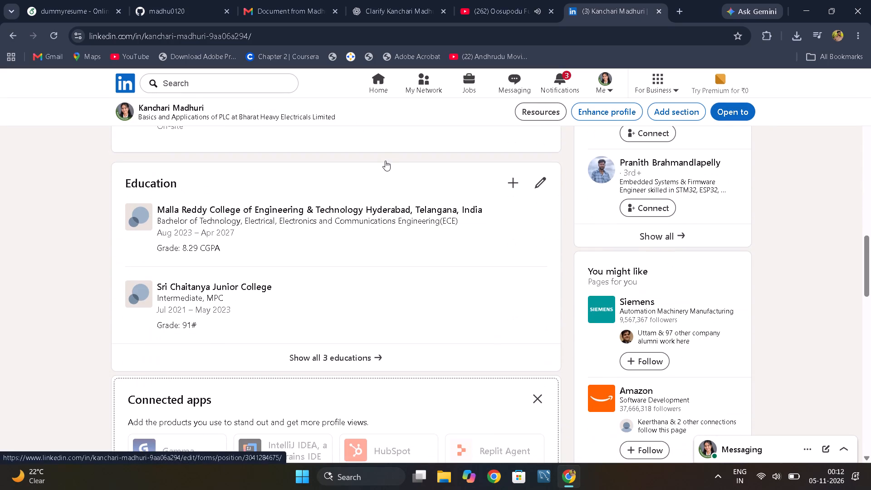
pyautogui.scroll(-2, 385, 161)
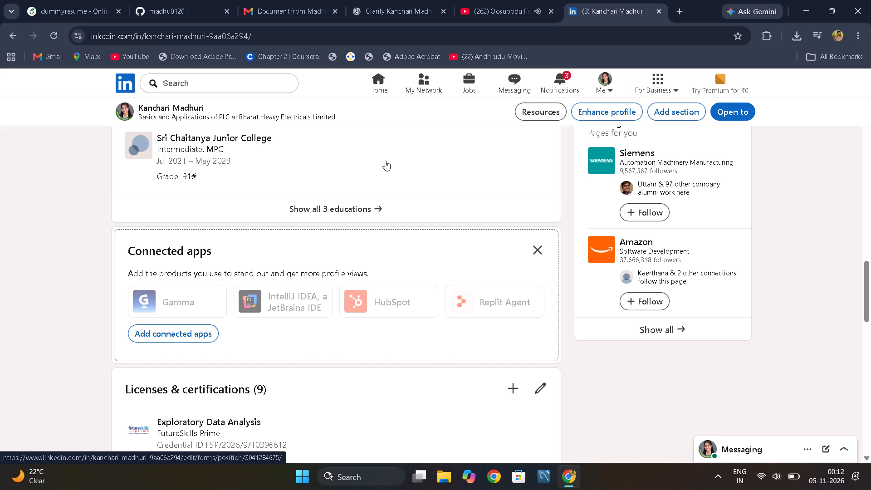
pyautogui.scroll(-1, 385, 161)
pyautogui.scroll(3, 372, 113)
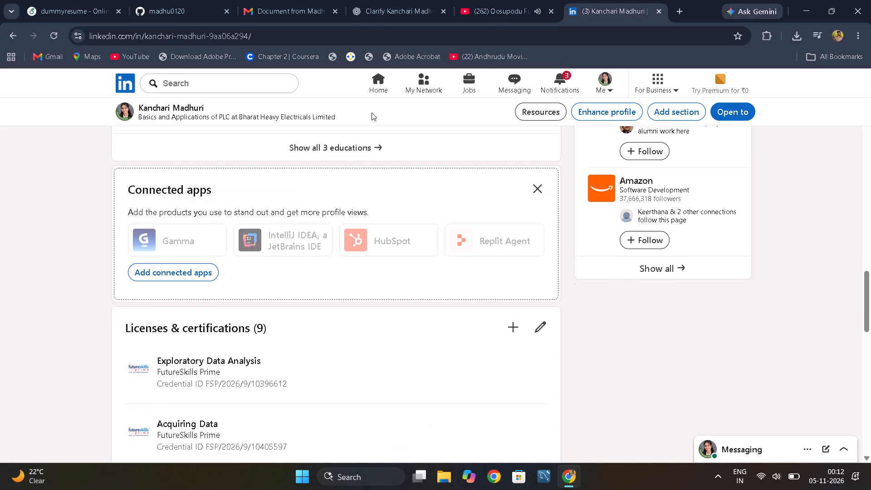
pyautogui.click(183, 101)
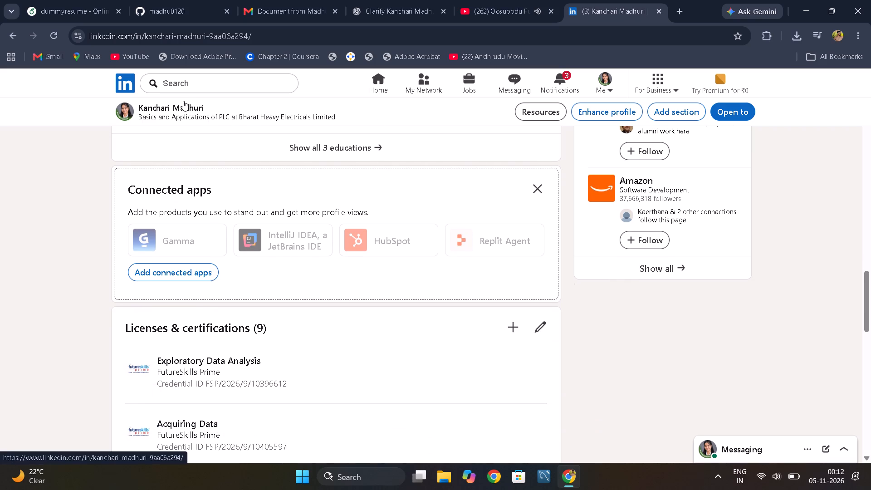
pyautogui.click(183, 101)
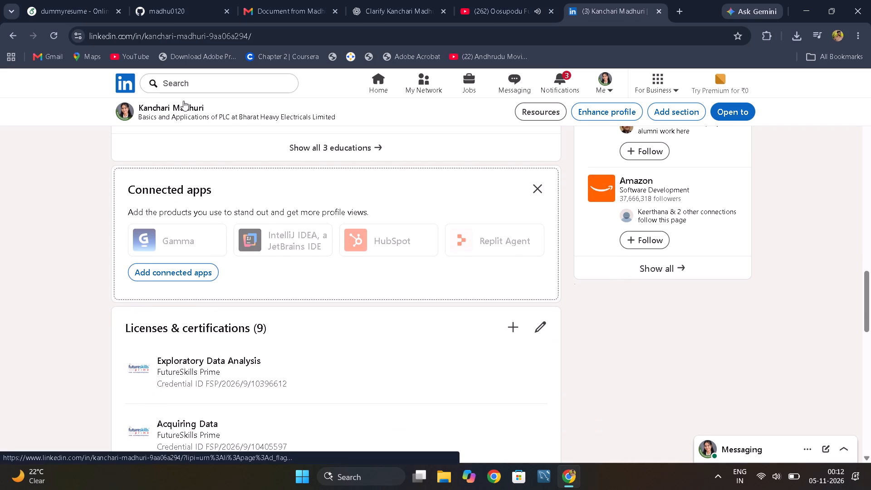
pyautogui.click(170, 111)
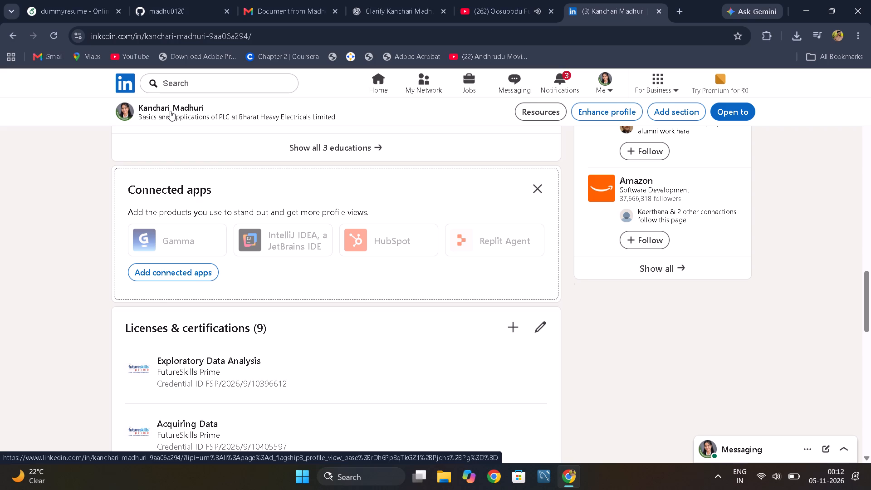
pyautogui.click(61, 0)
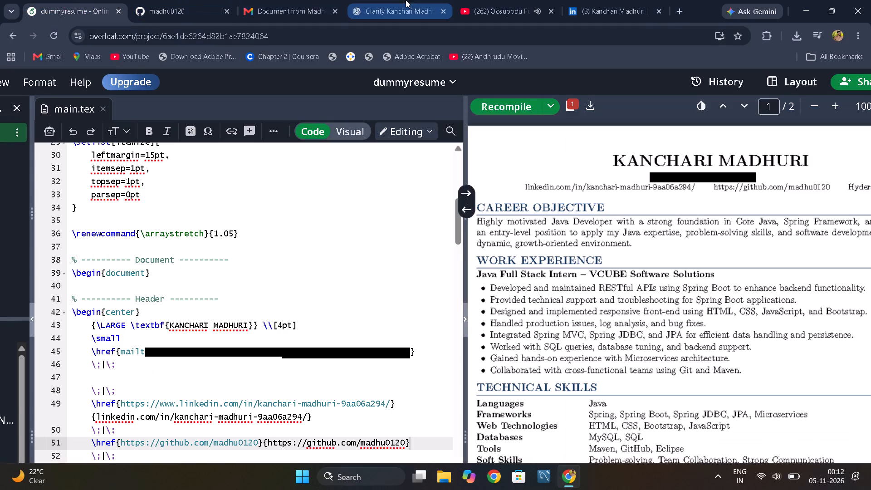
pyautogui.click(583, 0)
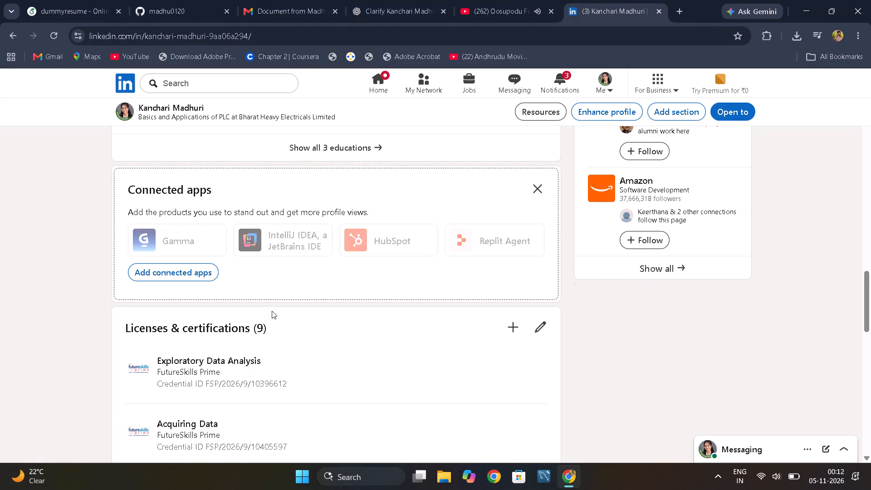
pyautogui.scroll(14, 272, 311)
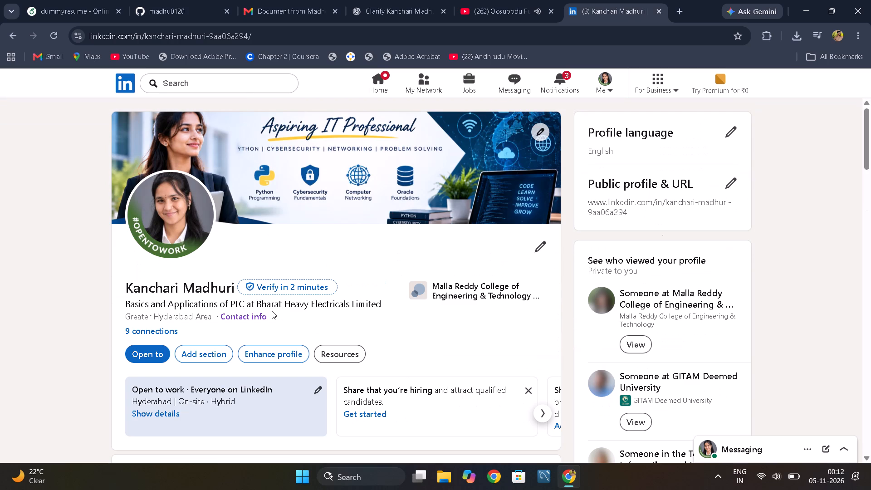
pyautogui.click(0, 34)
pyautogui.click(124, 88)
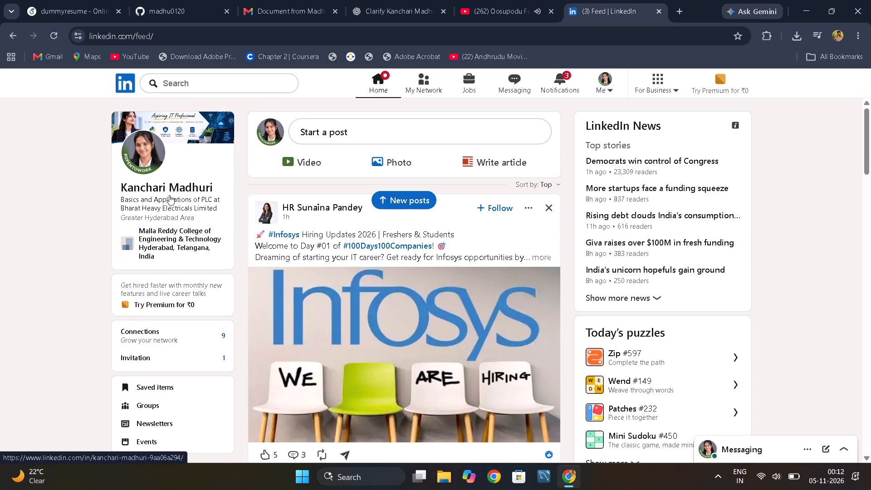
pyautogui.click(167, 175)
pyautogui.click(177, 187)
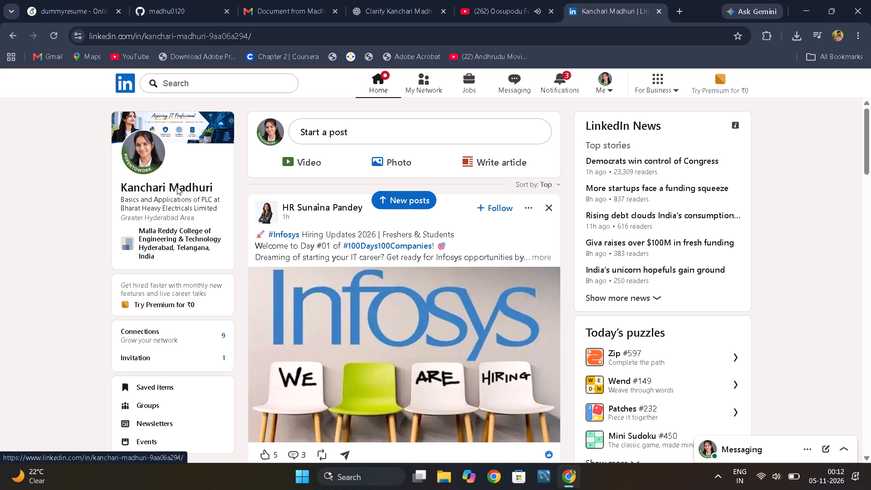
pyautogui.scroll(-3, 177, 187)
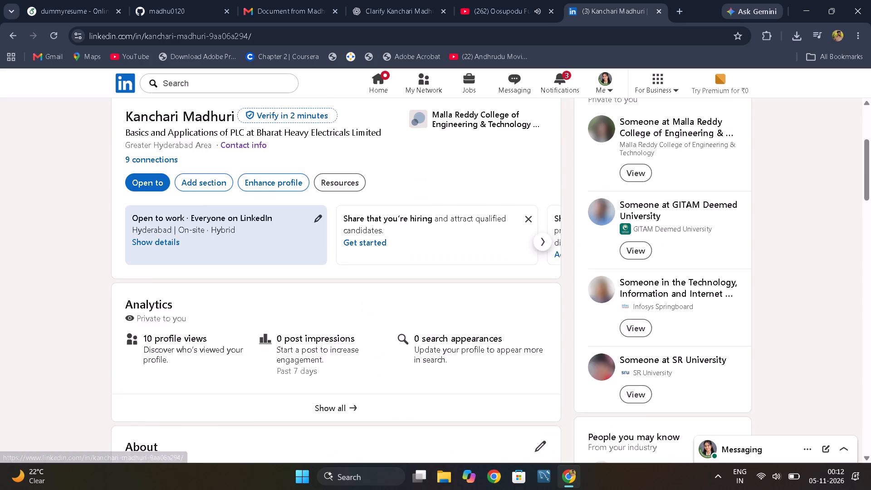
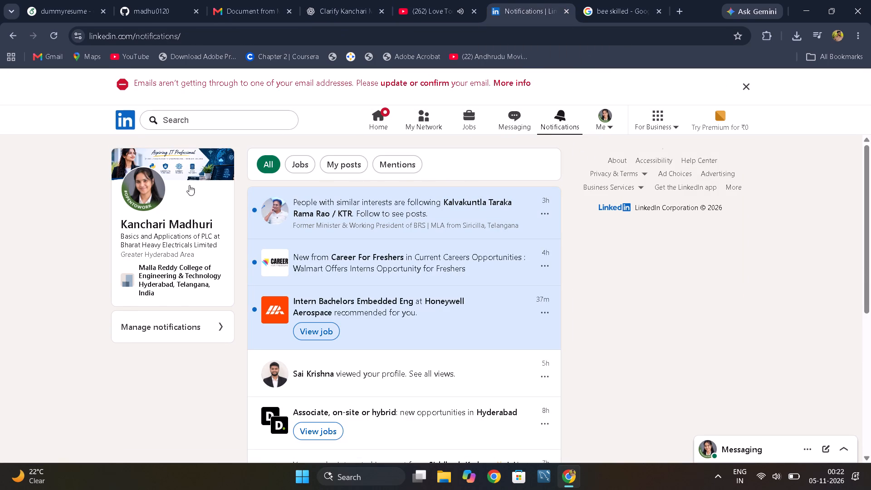
pyautogui.click(151, 227)
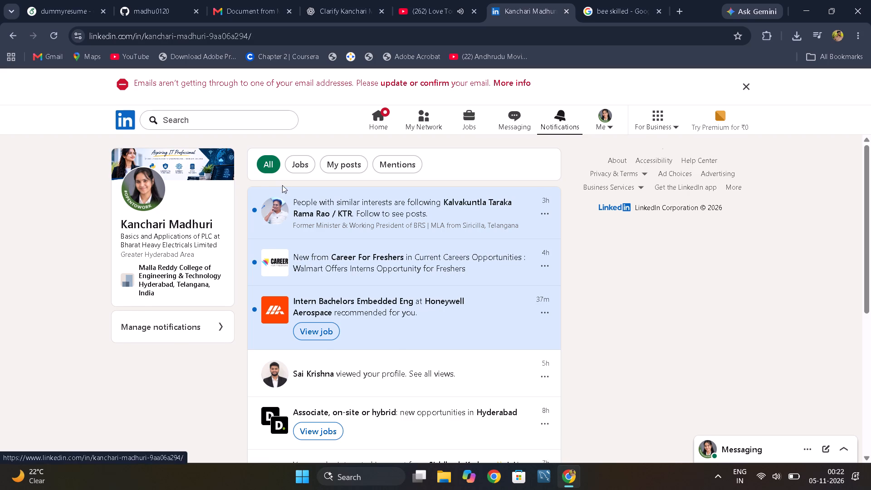
pyautogui.scroll(2, 230, 209)
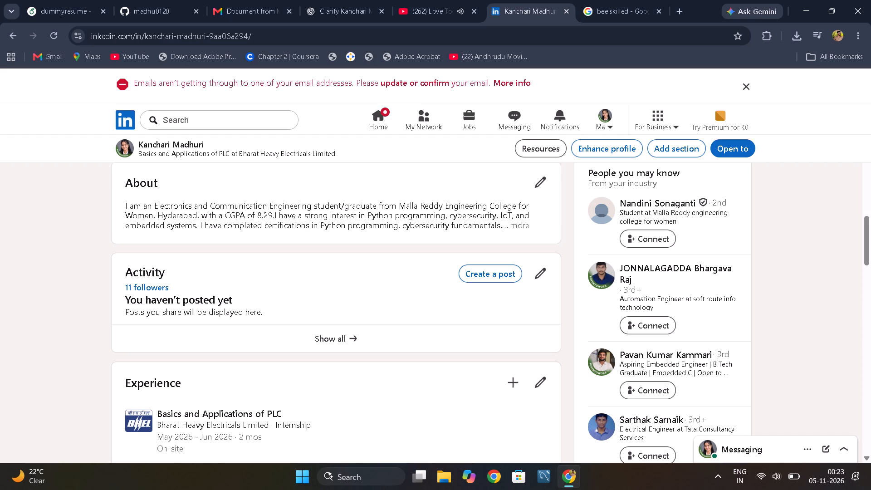
pyautogui.scroll(5, 266, 83)
pyautogui.scroll(4, 193, 184)
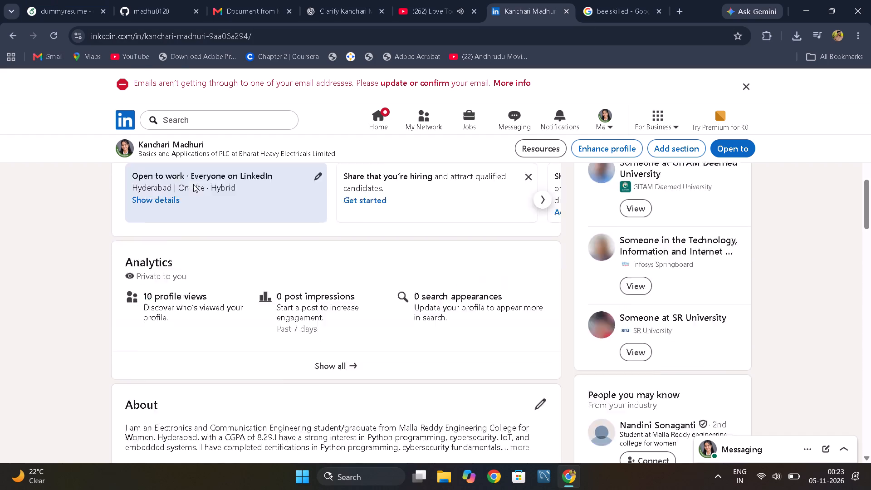
pyautogui.scroll(-1, 193, 184)
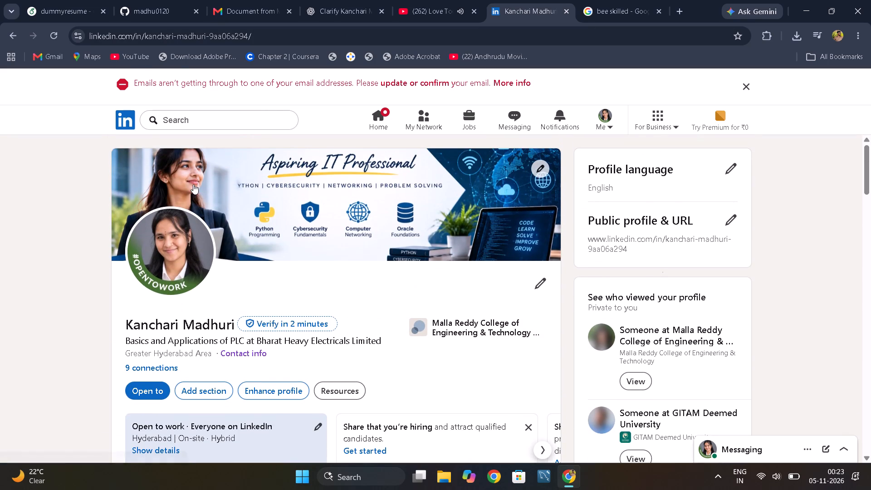
pyautogui.scroll(-1, 193, 184)
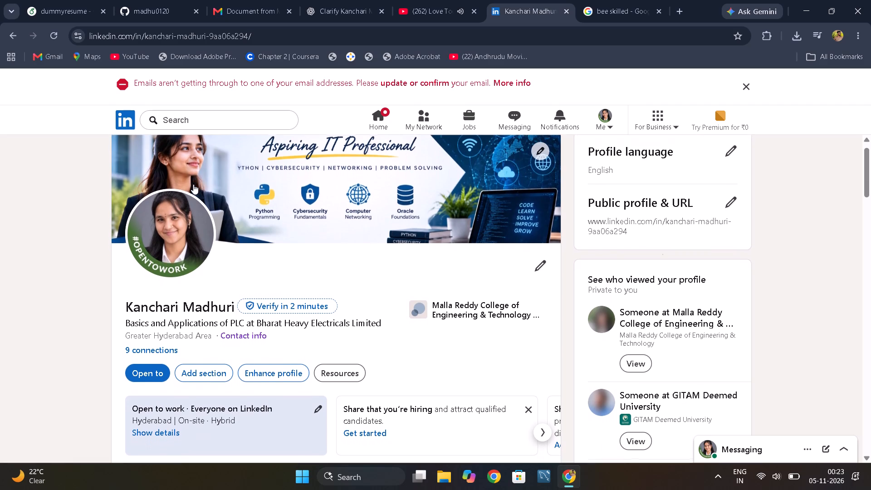
pyautogui.scroll(-1, 193, 184)
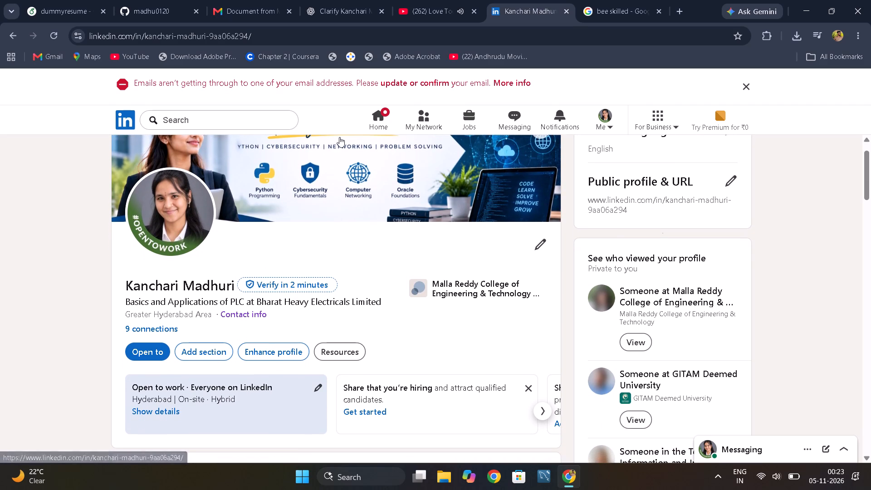
pyautogui.click(593, 113)
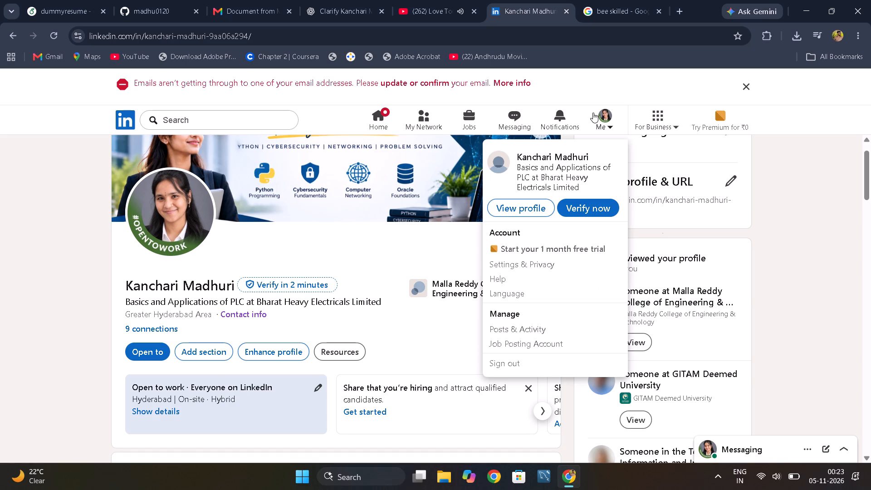
pyautogui.click(535, 210)
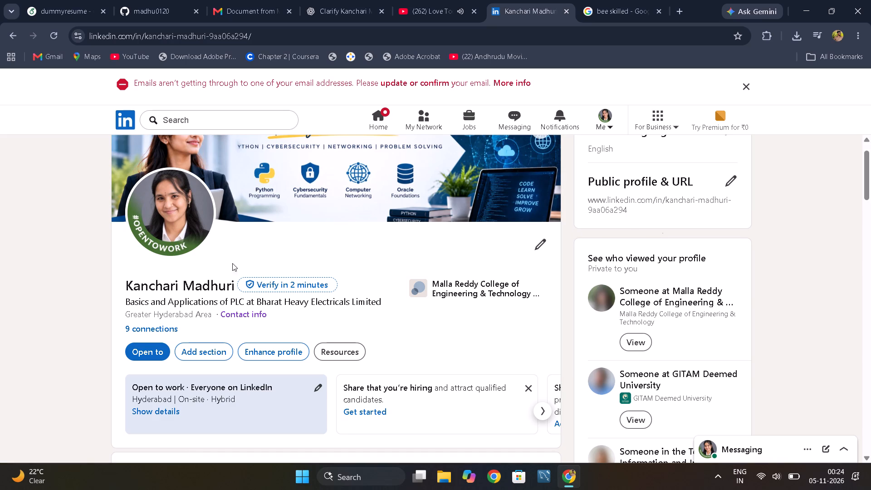
pyautogui.scroll(-3, 225, 269)
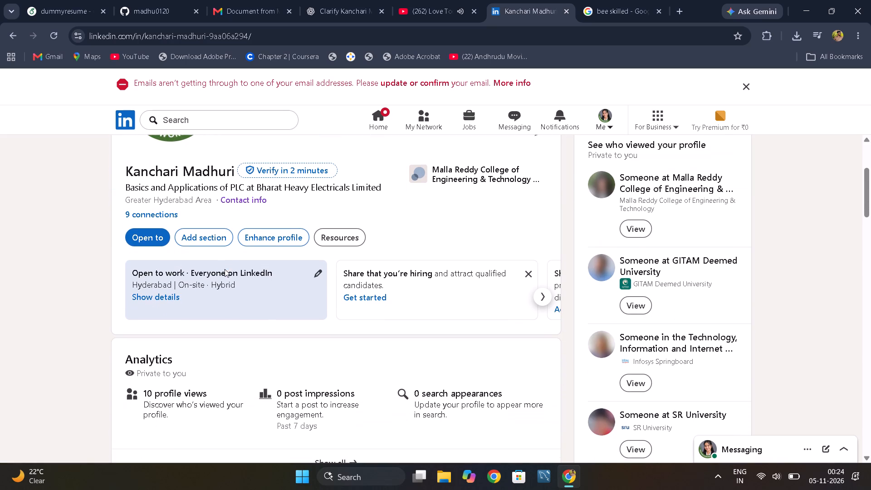
pyautogui.scroll(2, 225, 269)
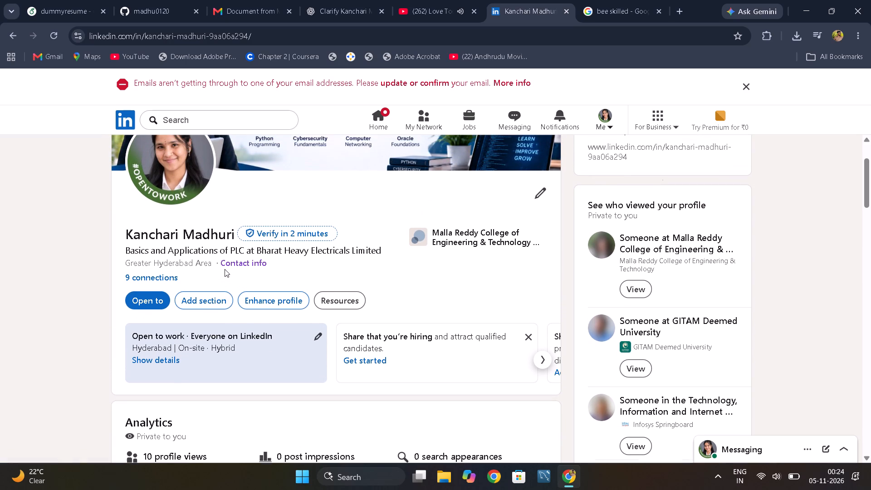
pyautogui.scroll(1, 225, 269)
# View the LinkedIn profile's connections list, return to the profile, and dismiss the email notice.
pyautogui.click(133, 278)
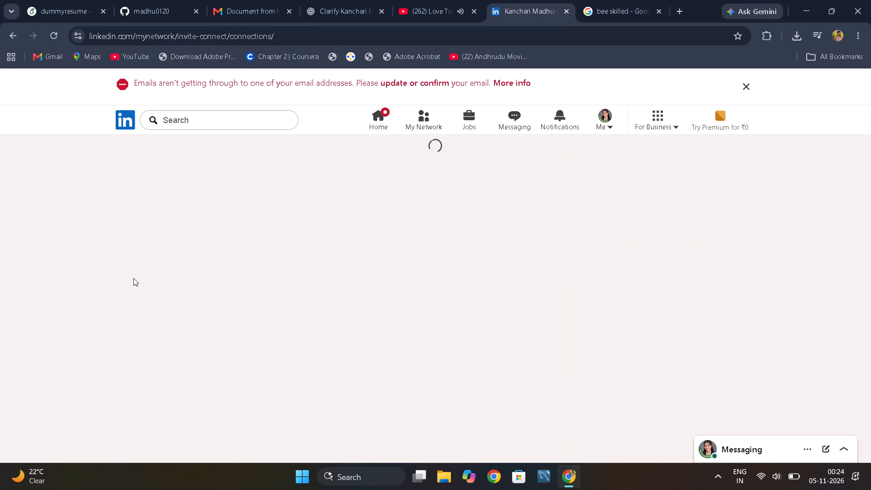
pyautogui.scroll(1, 133, 278)
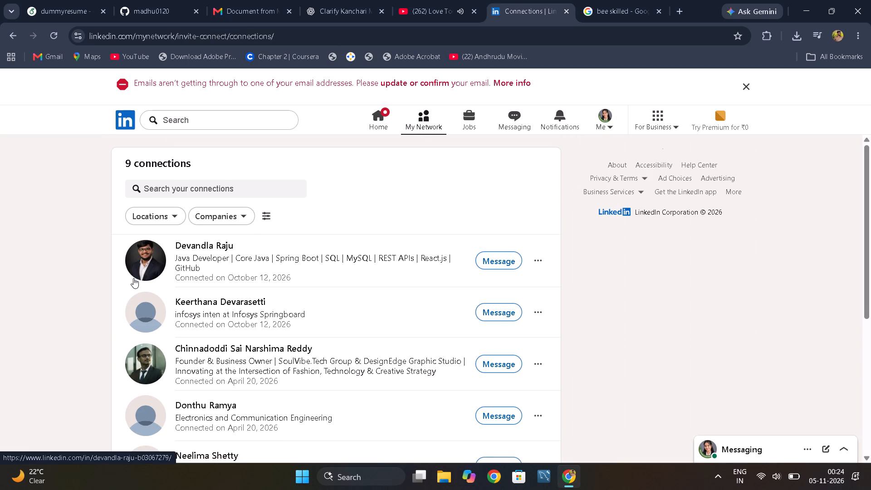
pyautogui.click(8, 33)
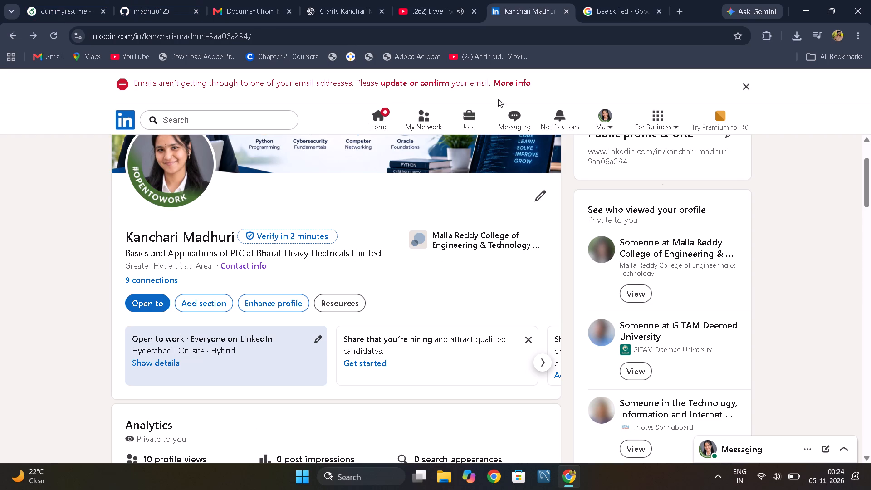
pyautogui.click(744, 87)
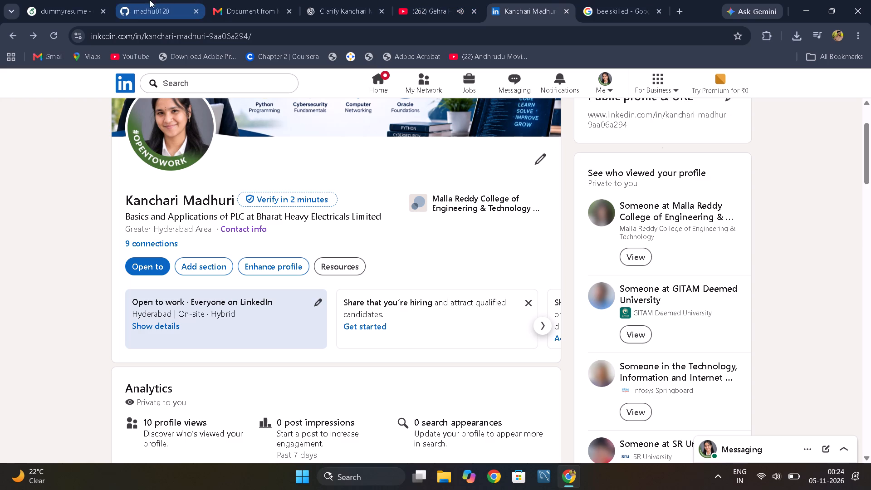
# Switch to the Overleaf resume and examine its header and sections in the PDF preview, across the page's full width.
pyautogui.click(35, 0)
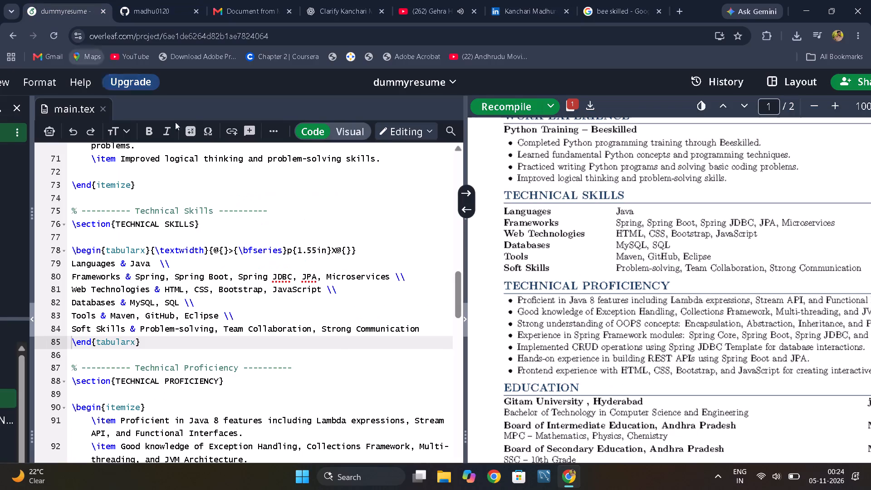
pyautogui.scroll(6, 545, 154)
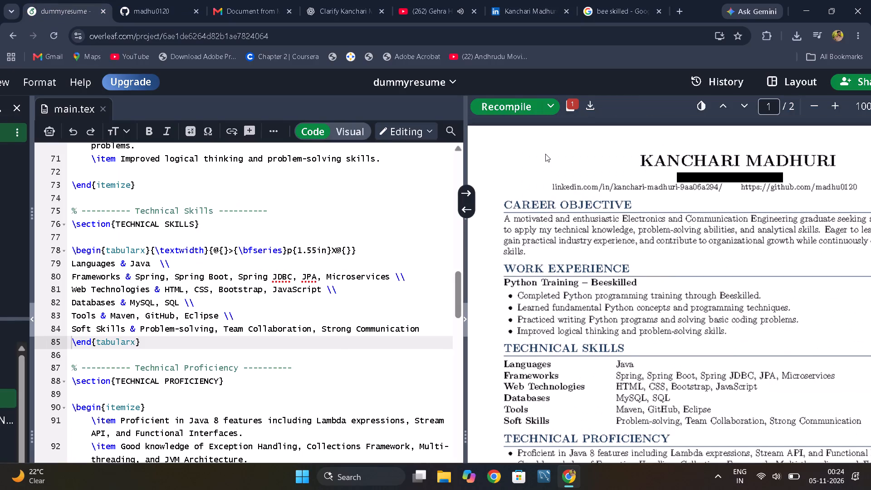
pyautogui.scroll(-1, 545, 154)
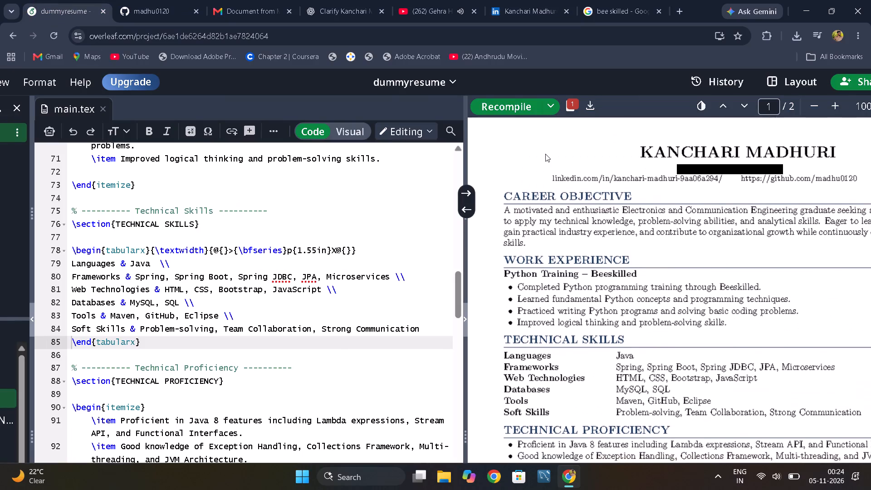
pyautogui.scroll(-2, 545, 154)
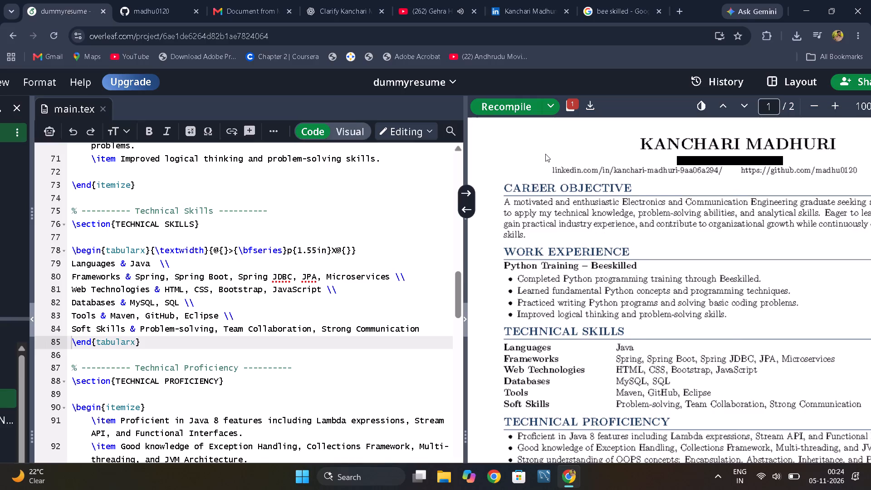
pyautogui.scroll(-1, 545, 154)
pyautogui.hscroll(-1, 545, 154)
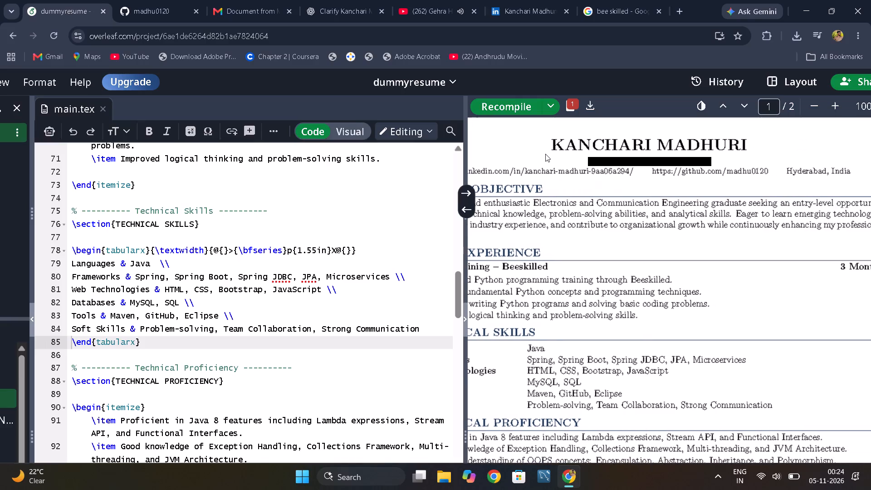
pyautogui.hscroll(-3, 545, 154)
pyautogui.hscroll(2, 545, 154)
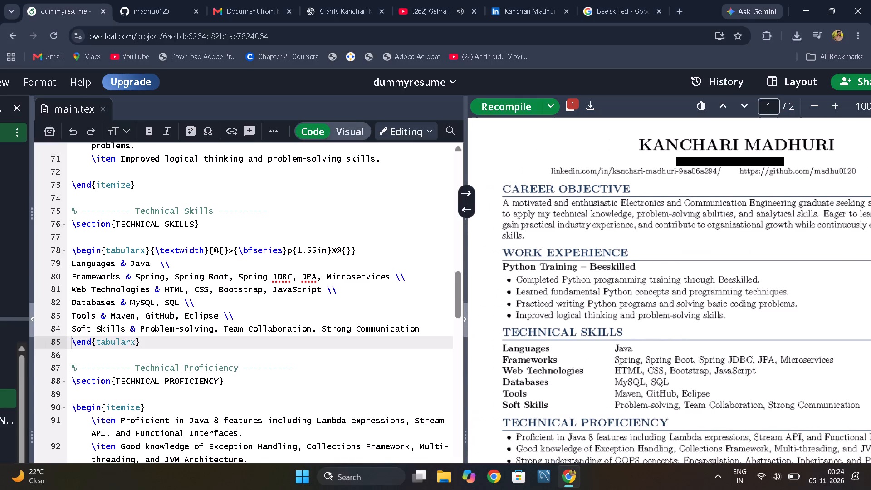
# Copy the \href command from the start of the email line in the Header block of main.tex.
pyautogui.scroll(7, 299, 262)
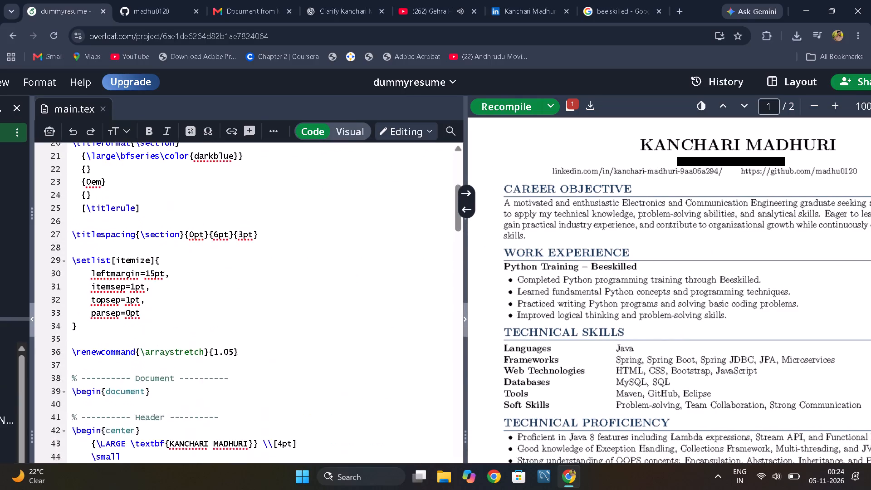
pyautogui.scroll(8, 299, 262)
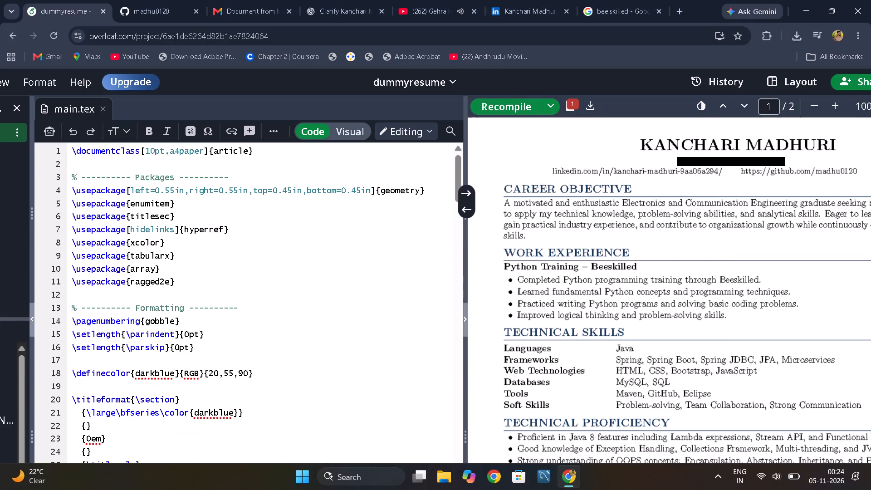
pyautogui.scroll(-4, 299, 262)
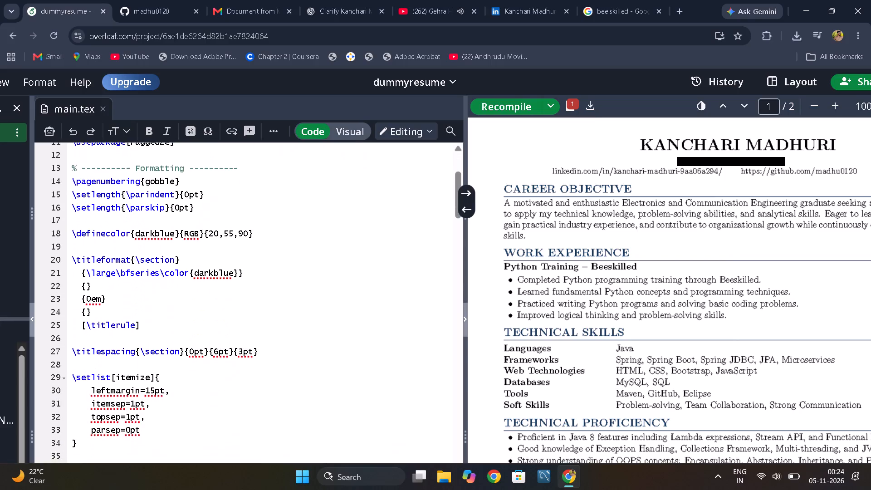
pyautogui.scroll(-3, 299, 262)
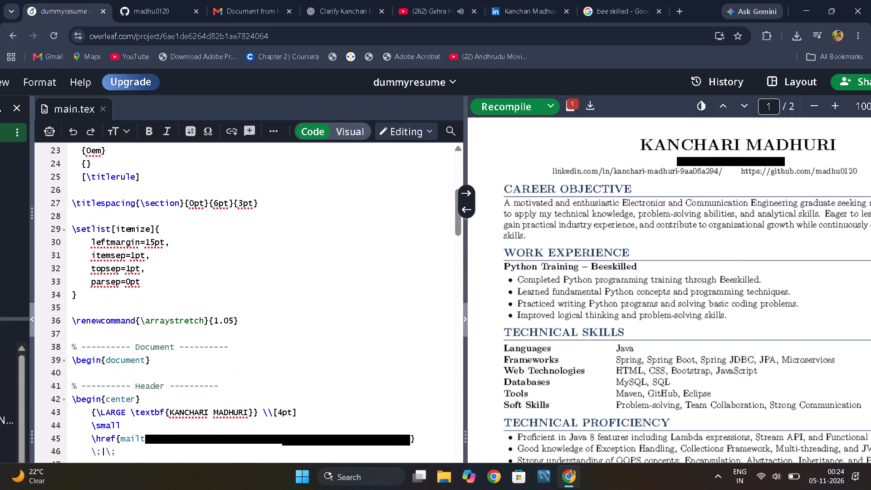
pyautogui.scroll(-2, 299, 262)
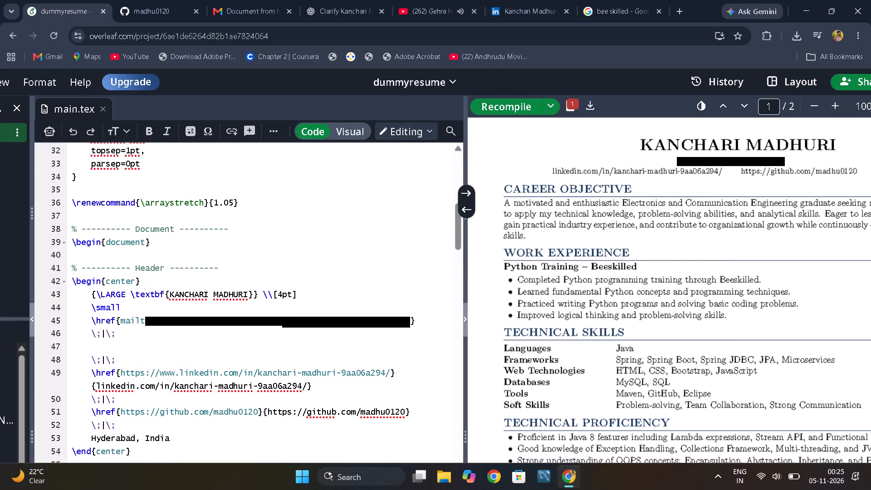
pyautogui.scroll(-2, 299, 262)
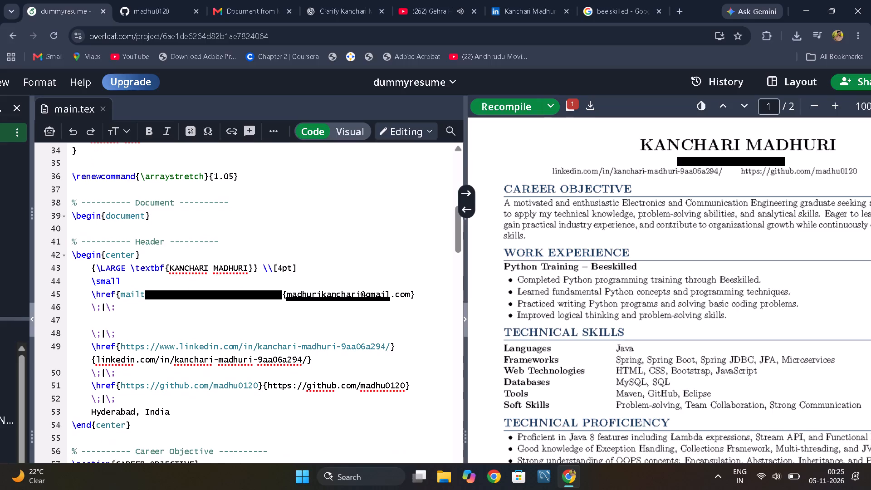
pyautogui.click(109, 319)
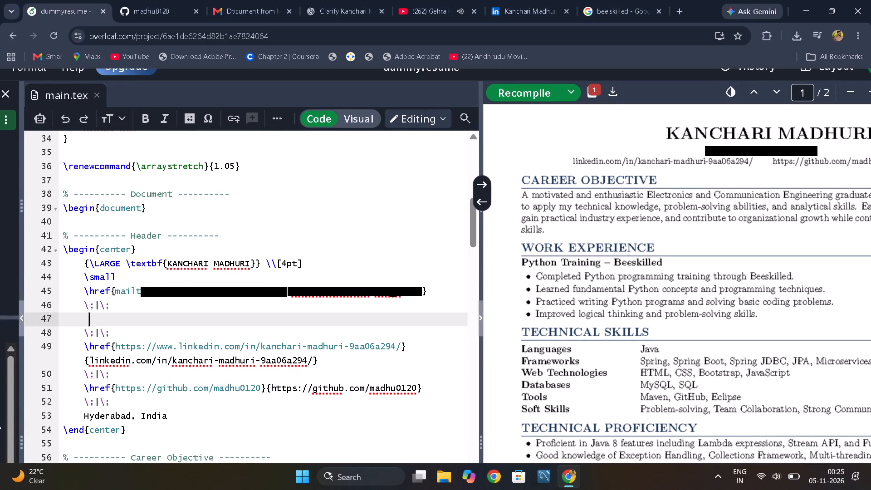
pyautogui.moveTo(83, 291); pyautogui.dragTo(83, 291)
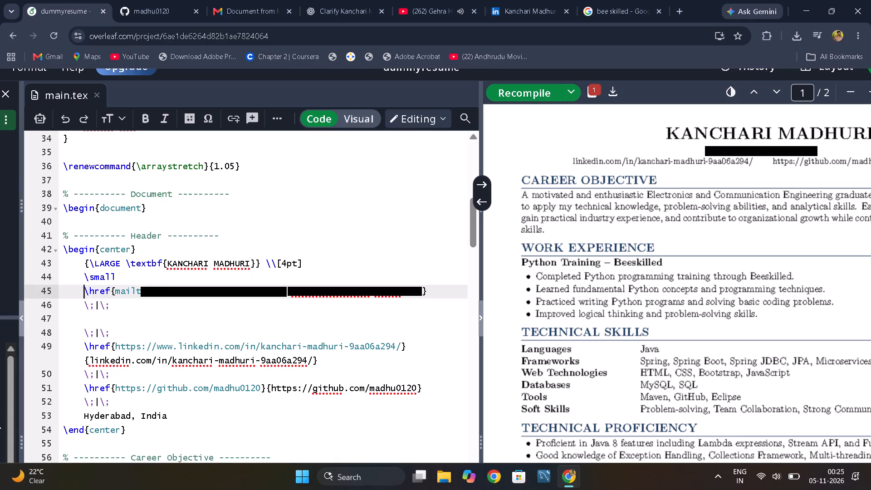
pyautogui.moveTo(83, 291); pyautogui.dragTo(110, 289)
pyautogui.hotkey('ctrl', 'c')
pyautogui.click(110, 289)
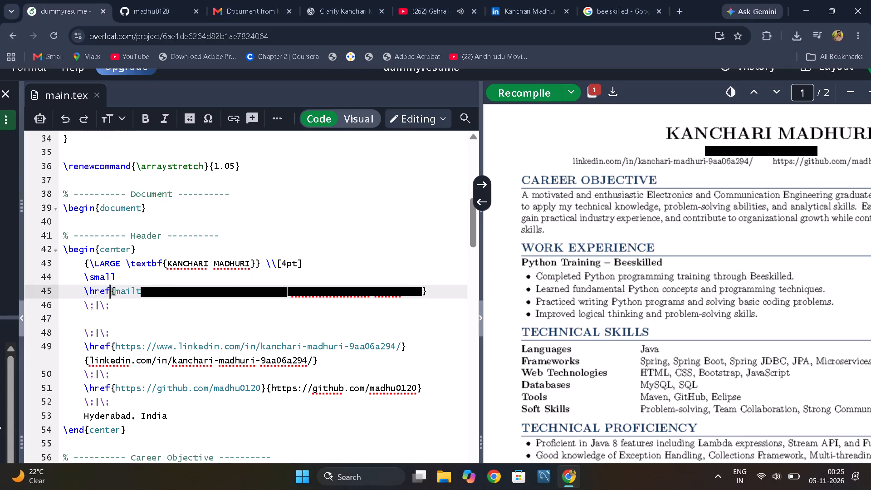
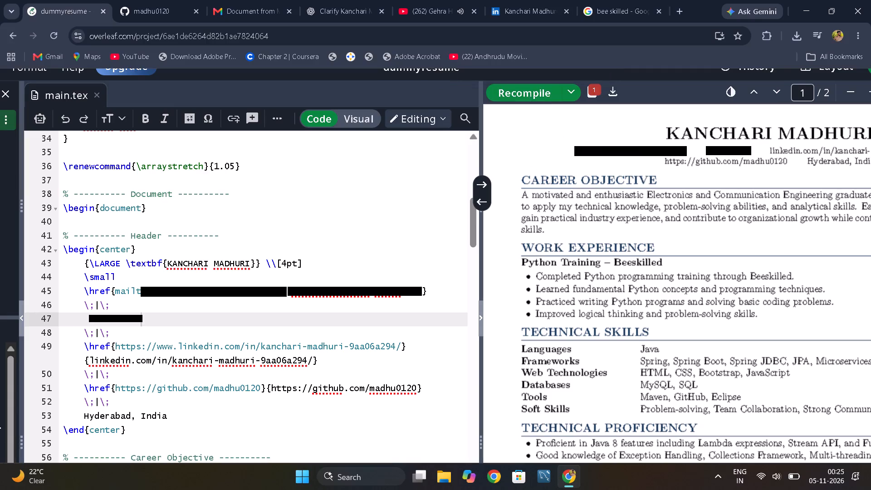
# Delete the unwanted characters on the phone number line in the Header block of main.tex and put the cursor at the line's end.
pyautogui.press('BackSpace')
pyautogui.press('BackSpace')
pyautogui.press('BackSpace')
pyautogui.press('BackSpace')
pyautogui.press('BackSpace')
pyautogui.press('BackSpace')
pyautogui.click(161, 322)
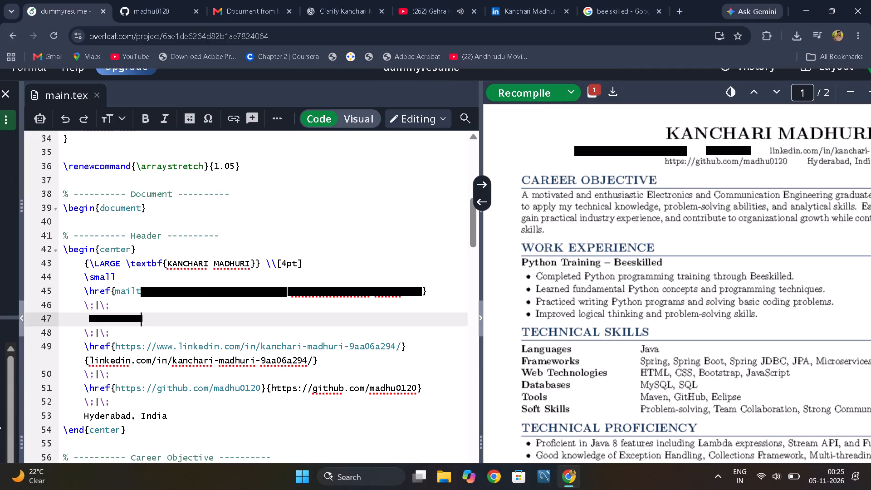
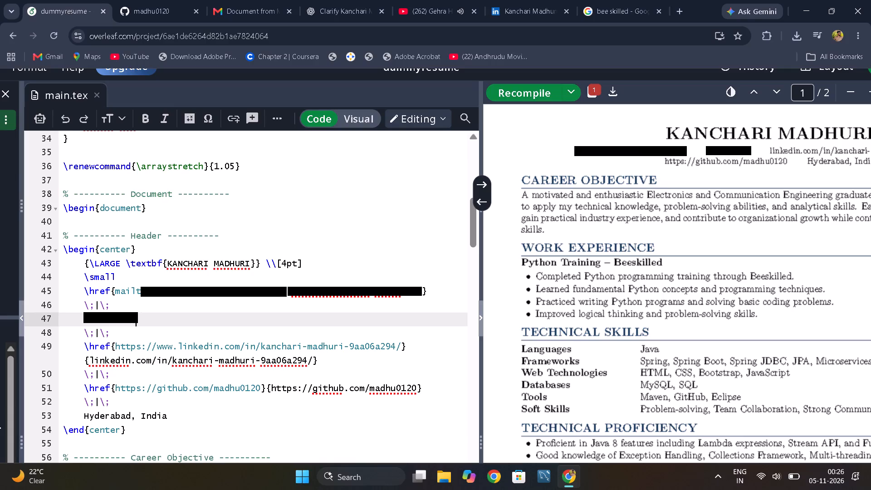
# Recompile the resume and check the phone number in the header of the PDF preview.
pyautogui.click(529, 98)
pyautogui.click(717, 150)
# Switch to the LinkedIn profile and review its About, Experience and Education sections for details to use in the resume.
pyautogui.click(546, 10)
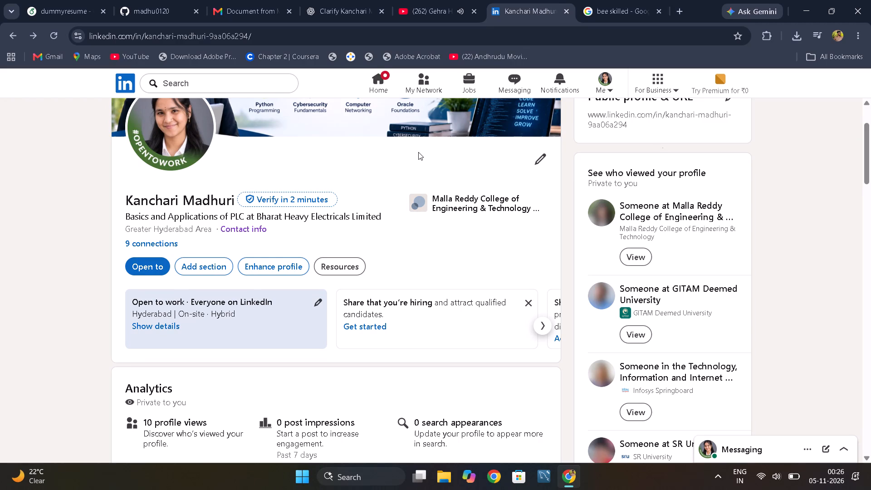
pyautogui.scroll(-4, 418, 152)
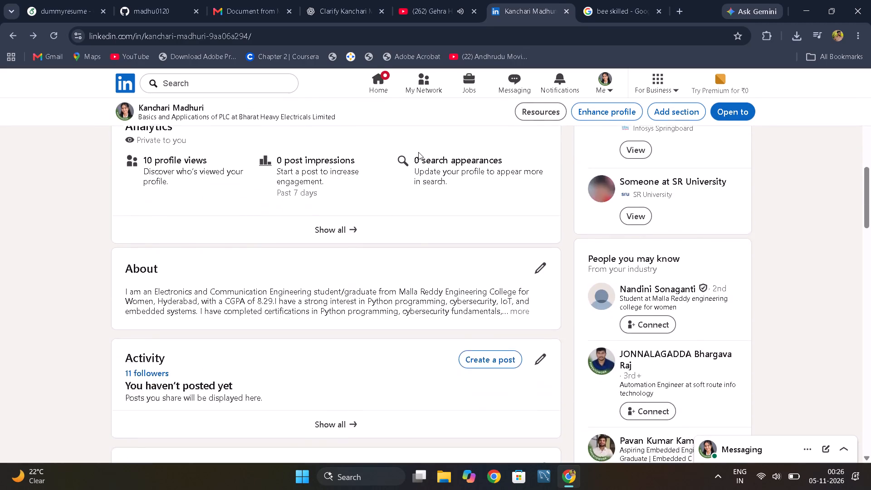
pyautogui.scroll(-4, 418, 152)
pyautogui.scroll(1, 418, 152)
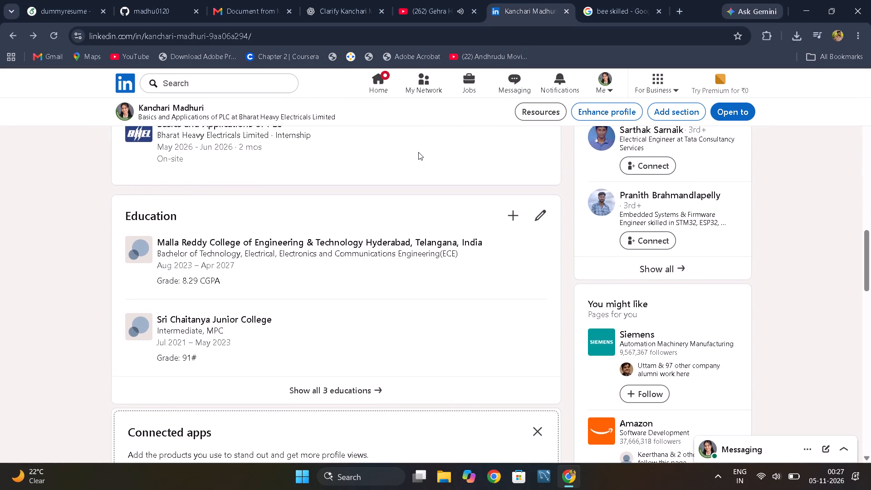
pyautogui.scroll(2, 418, 152)
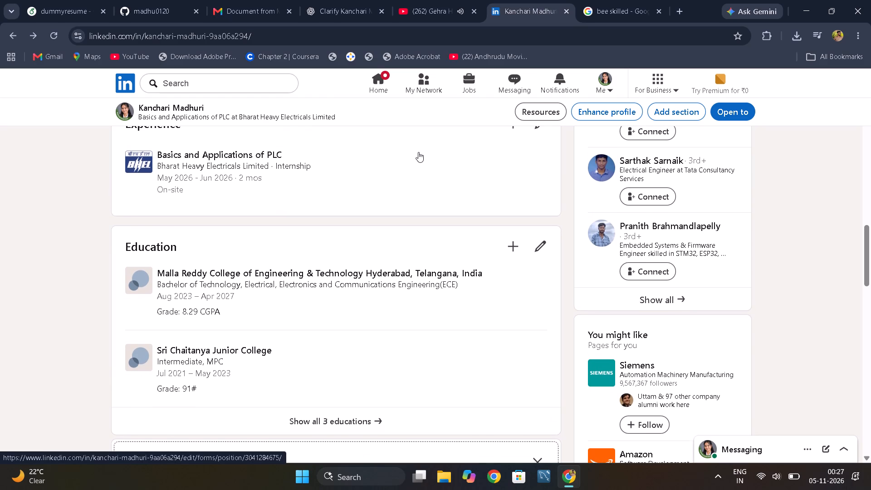
pyautogui.click(603, 81)
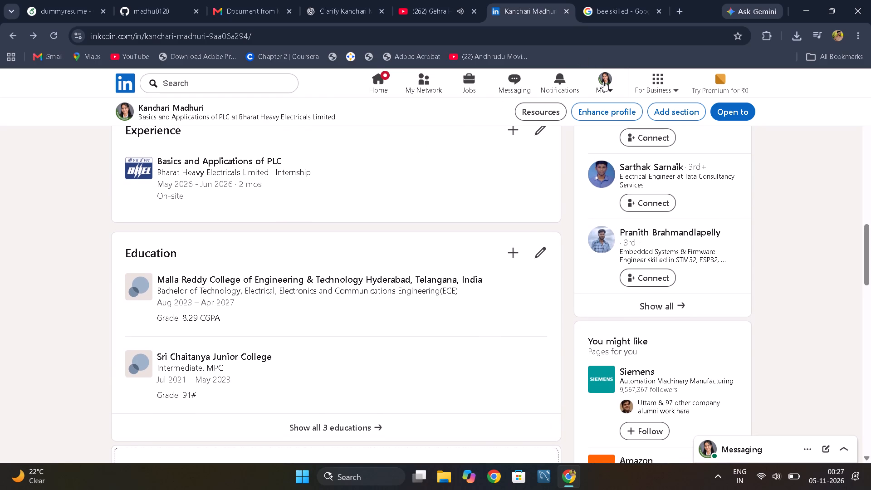
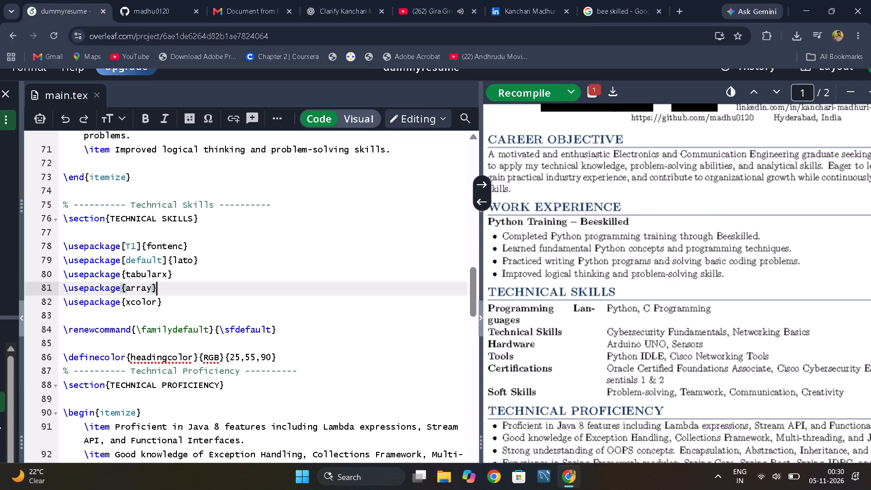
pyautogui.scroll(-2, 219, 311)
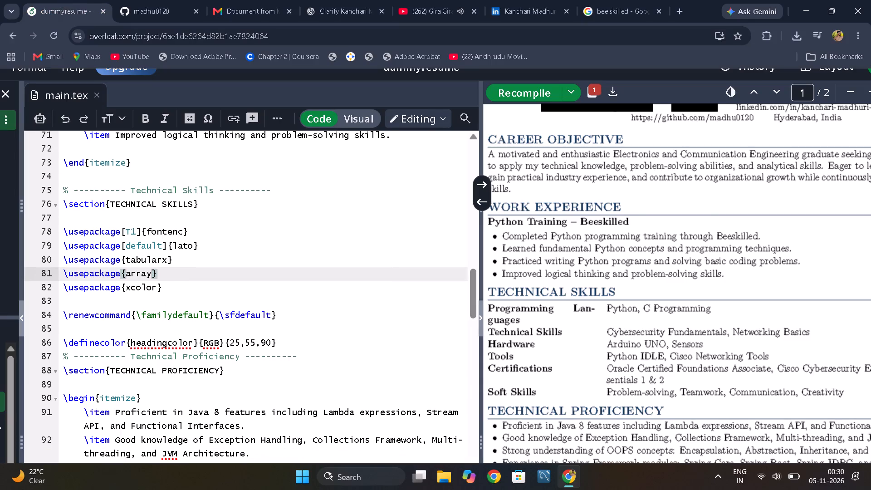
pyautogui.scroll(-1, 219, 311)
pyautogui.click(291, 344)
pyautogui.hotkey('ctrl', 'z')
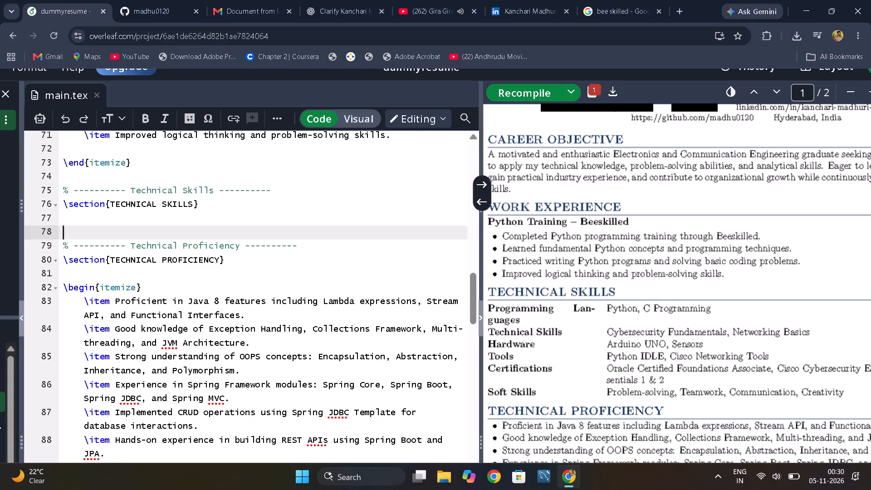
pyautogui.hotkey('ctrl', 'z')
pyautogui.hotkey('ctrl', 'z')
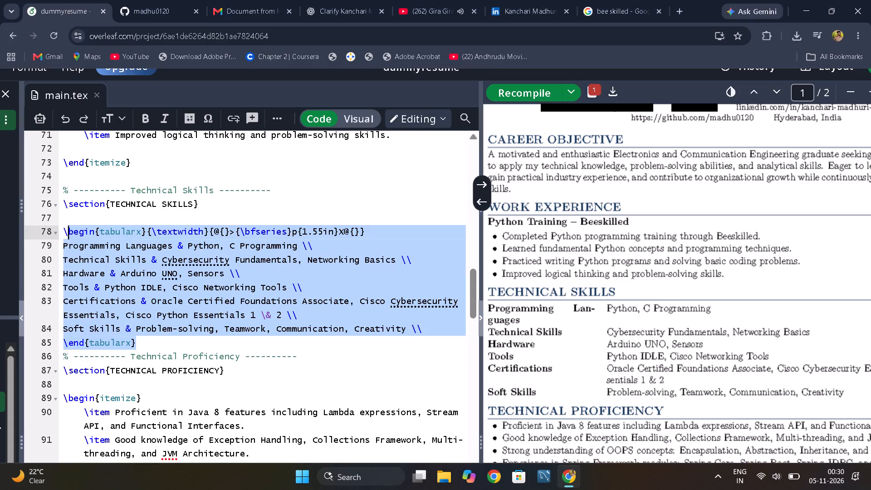
# Replace the Technical Skills tabularx block with the copied professional-format code and recompile the resume.
pyautogui.press('BackSpace')
pyautogui.press('BackSpace')
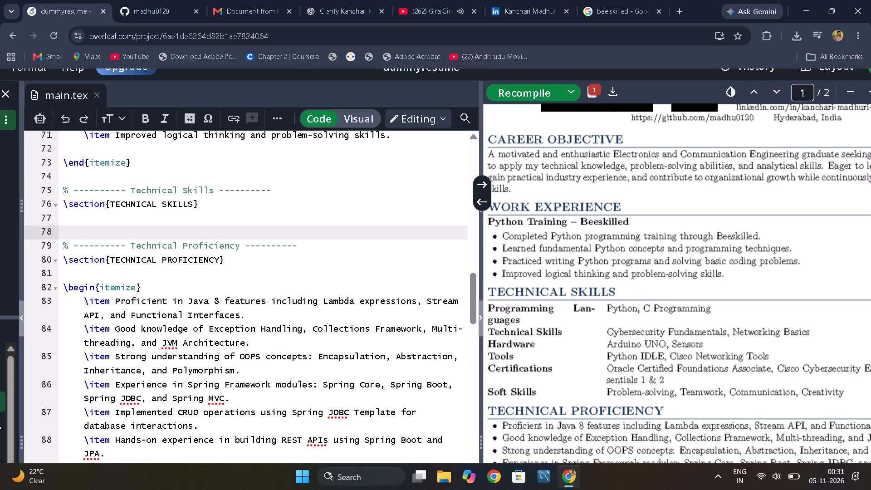
pyautogui.hotkey('ctrl', 'v')
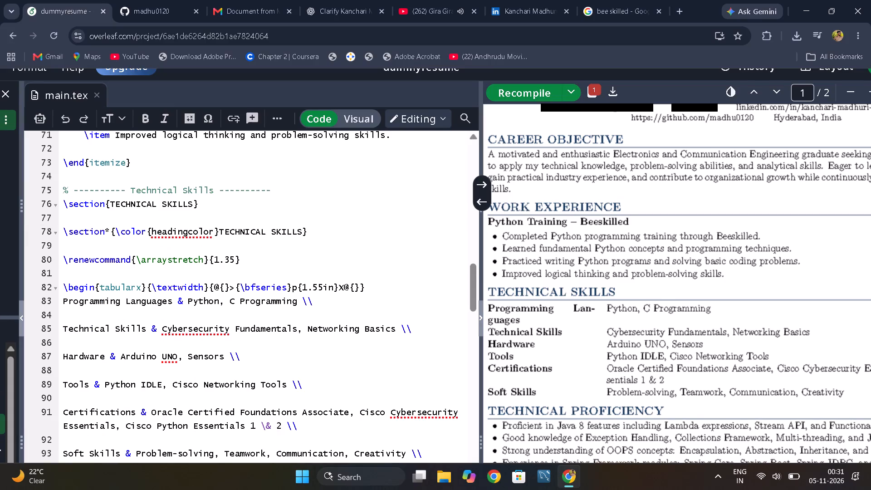
pyautogui.click(533, 84)
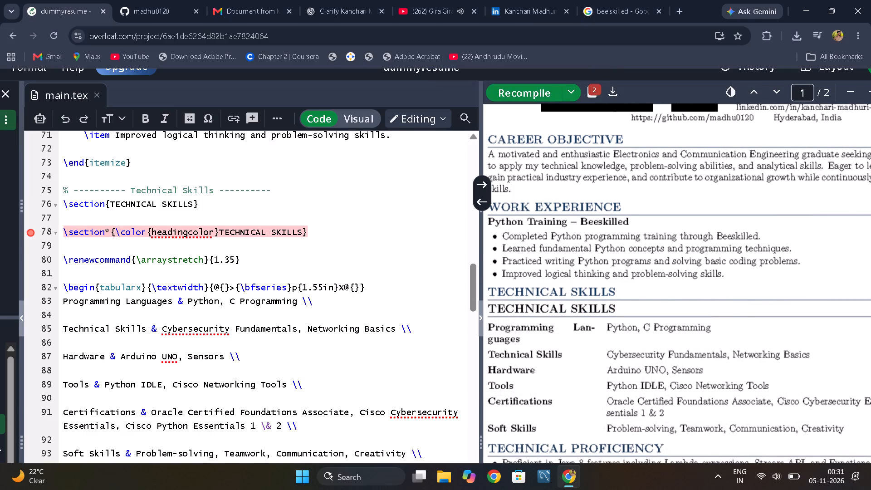
# Delete the duplicate \section*{\color{headingcolor}TECHNICAL SKILLS} line and the blank lines around it from main.tex.
pyautogui.press('BackSpace')
pyautogui.tripleClick(310, 232)
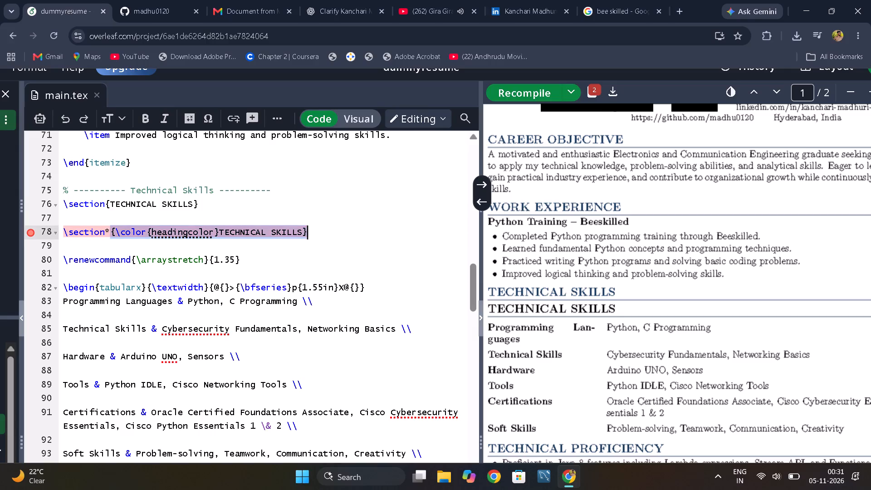
pyautogui.press('BackSpace')
pyautogui.press('BackSpace')
pyautogui.press('BackSpace')
pyautogui.press('BackSpace')
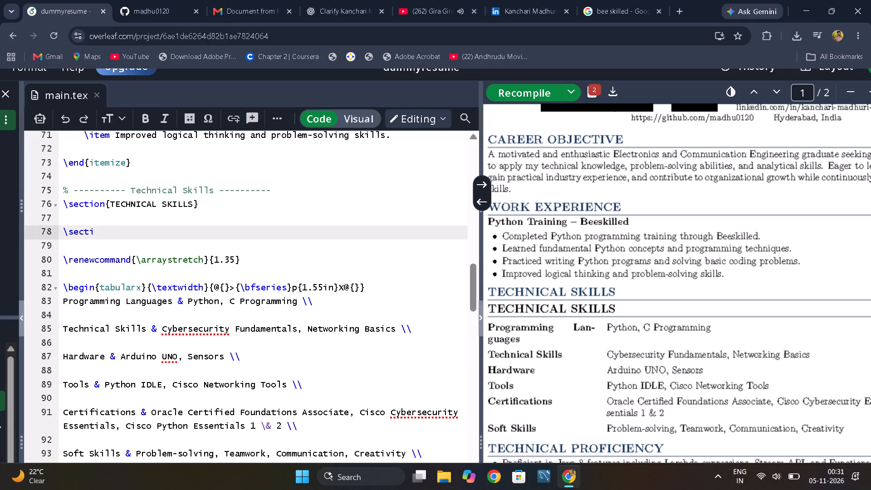
pyautogui.press('BackSpace')
pyautogui.press('BackSpace')
pyautogui.press('BackSpace')
pyautogui.press('BackSpace')
pyautogui.press('BackSpace')
pyautogui.press('BackSpace')
pyautogui.press('BackSpace')
pyautogui.press('BackSpace')
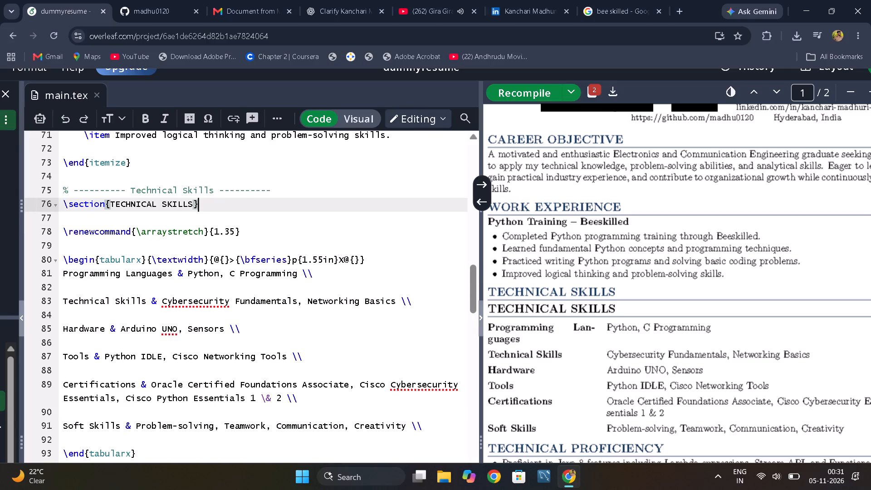
# Remove the blank lines before and after \renewcommand{\arraystretch}{1.35} and recompile the resume.
pyautogui.click(75, 223)
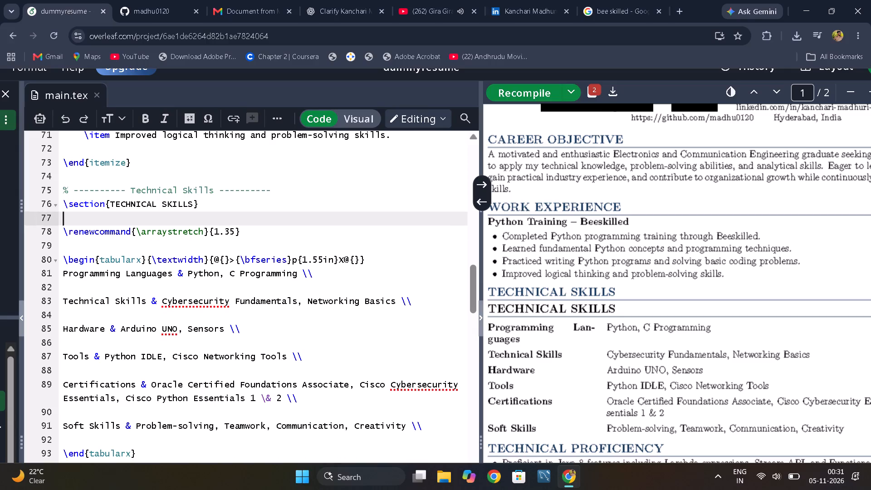
pyautogui.press('BackSpace')
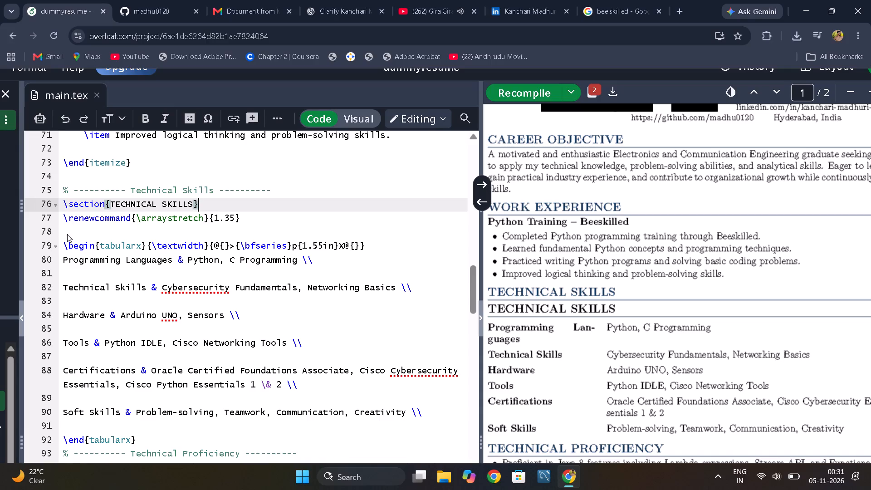
pyautogui.click(68, 233)
pyautogui.press('BackSpace')
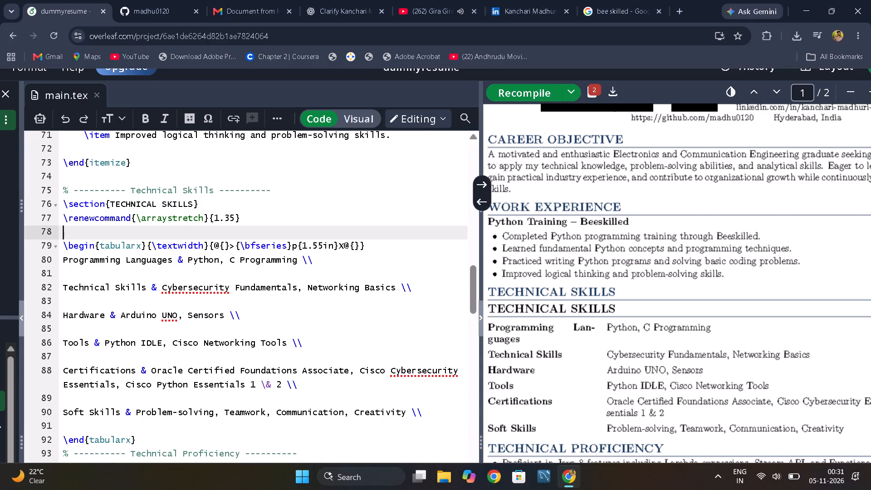
pyautogui.click(526, 95)
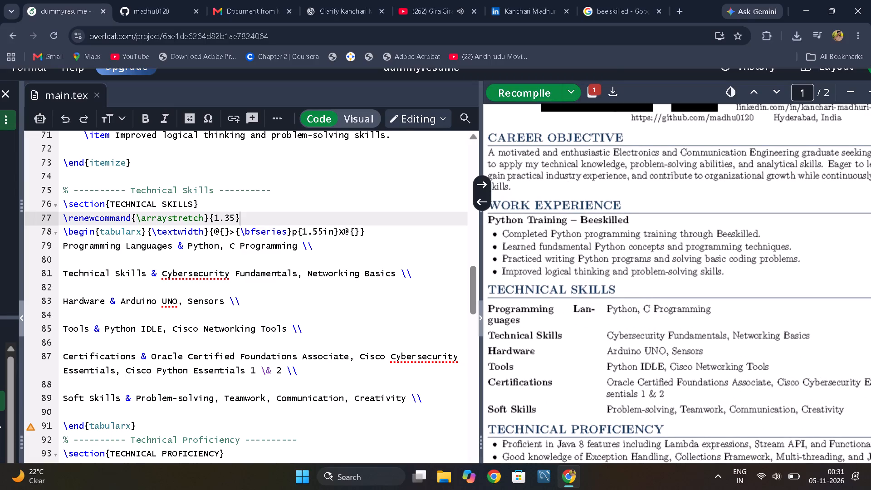
# Insert five extra spaces after the & in the Programming Languages row and recompile the resume.
pyautogui.click(185, 246)
pyautogui.press('space')
pyautogui.press('space')
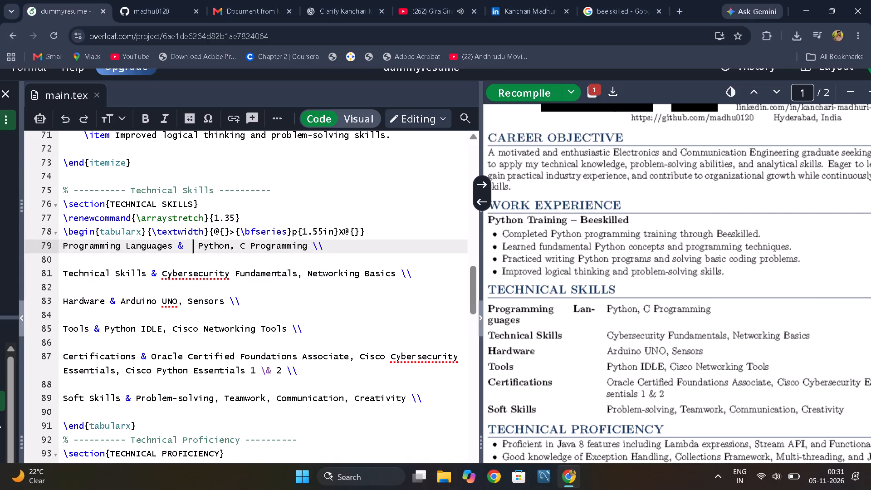
pyautogui.press('space')
pyautogui.press('space')
pyautogui.press('space')
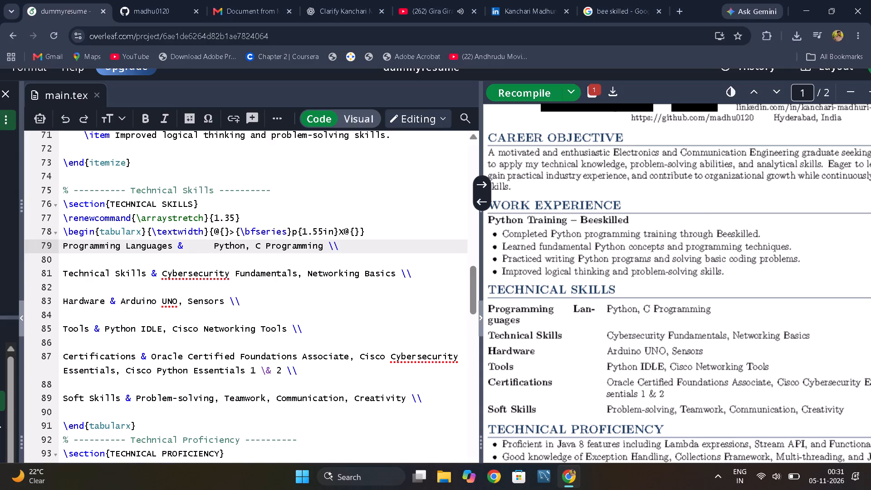
pyautogui.click(507, 93)
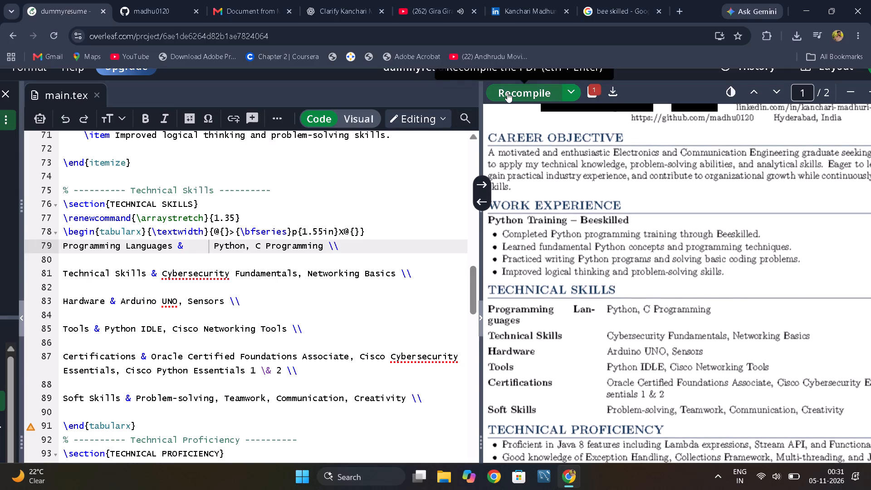
pyautogui.click(507, 93)
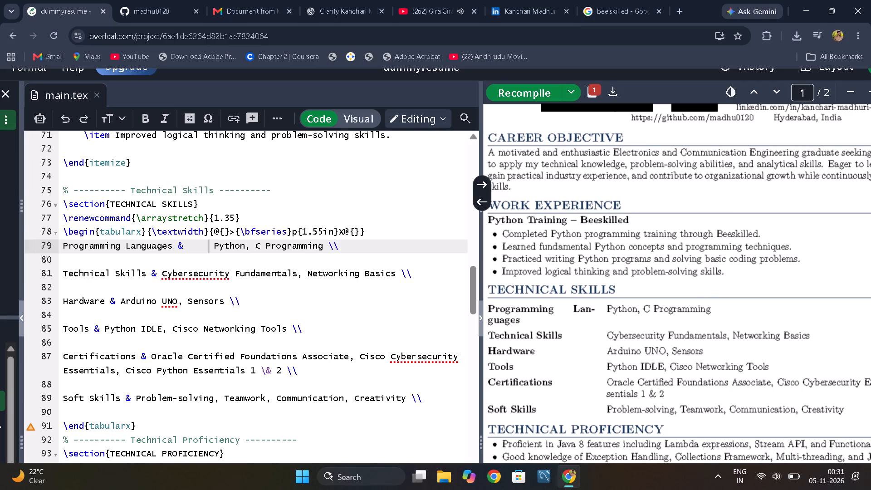
# Insert a run of extra spaces between "Programming Languages" and the & in its row, and recompile the resume.
pyautogui.click(173, 244)
pyautogui.press('space')
pyautogui.press('space')
pyautogui.press('space')
pyautogui.press('space')
pyautogui.press('space')
pyautogui.press('space')
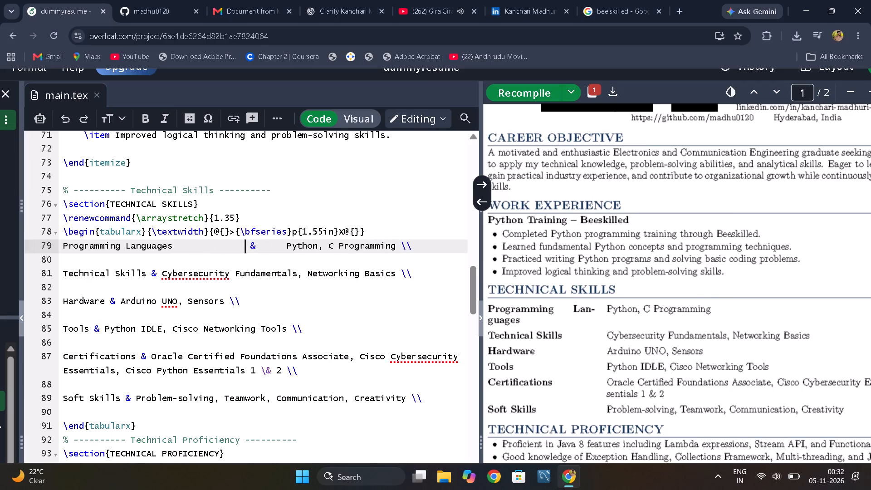
pyautogui.click(508, 98)
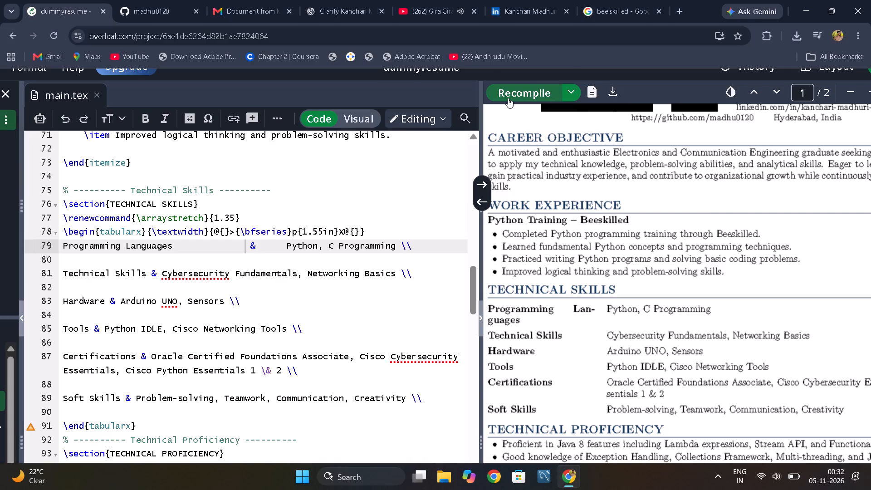
pyautogui.click(508, 98)
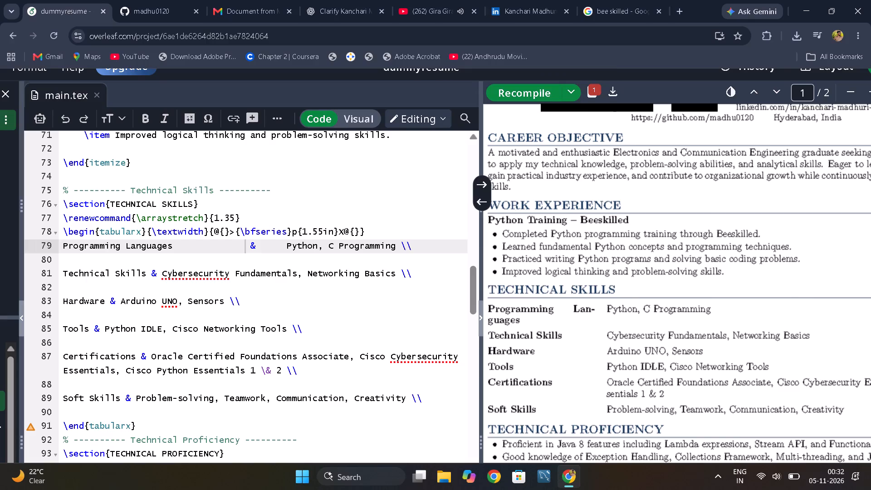
pyautogui.moveTo(489, 282); pyautogui.dragTo(598, 348)
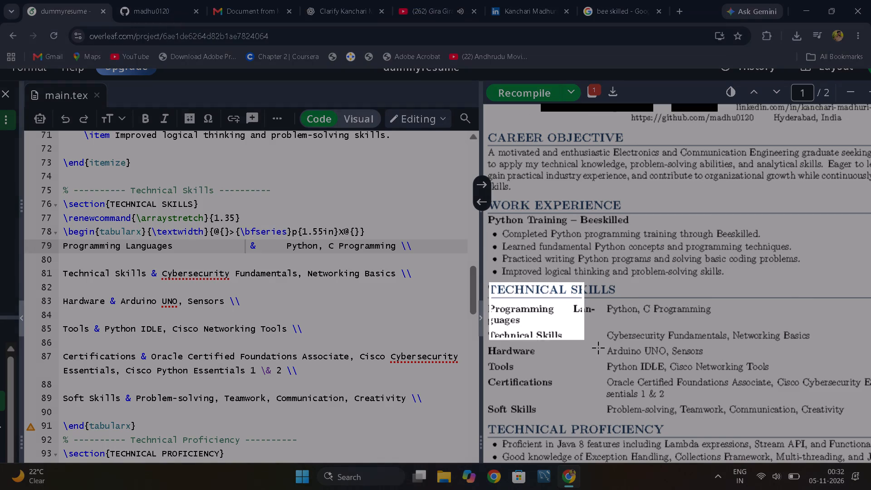
pyautogui.moveTo(598, 348); pyautogui.dragTo(870, 414)
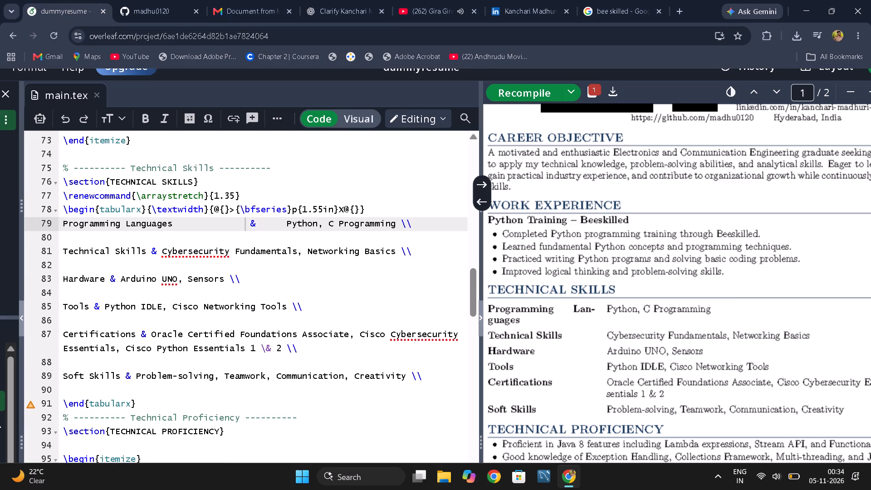
pyautogui.moveTo(65, 180); pyautogui.dragTo(274, 372)
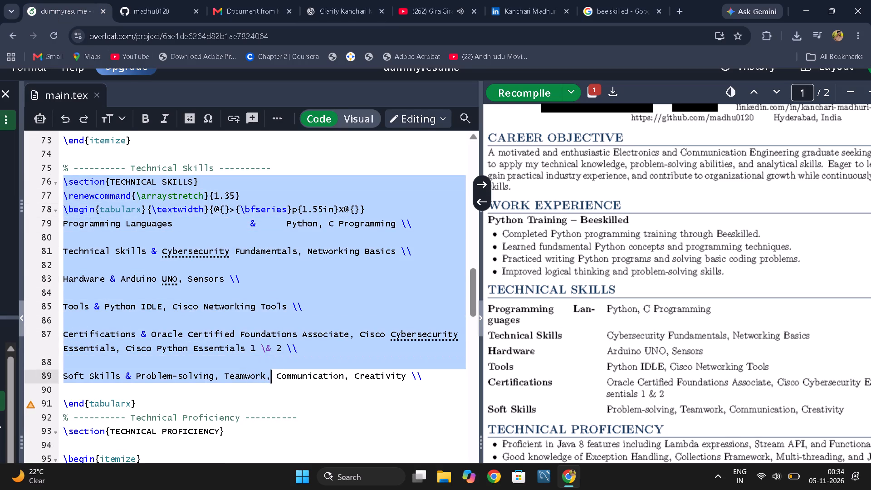
pyautogui.moveTo(274, 372); pyautogui.dragTo(448, 379)
pyautogui.press('BackSpace')
pyautogui.hotkey('ctrl', 'v')
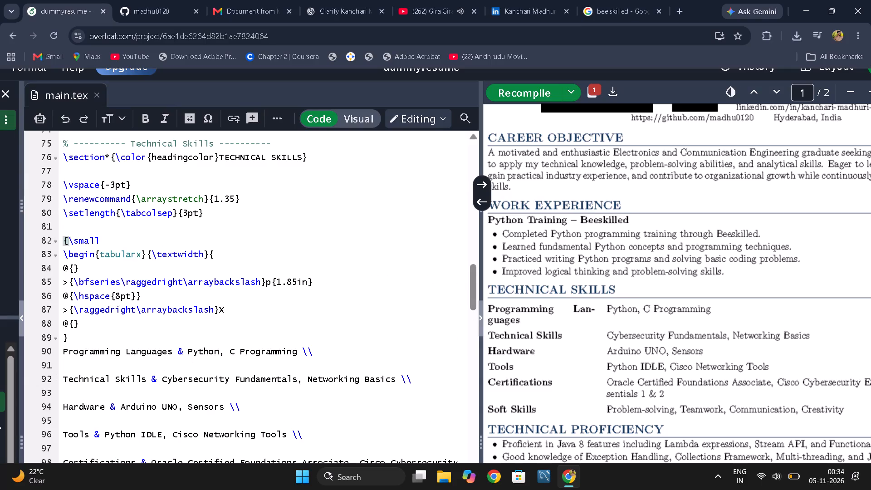
pyautogui.moveTo(448, 379); pyautogui.dragTo(485, 354)
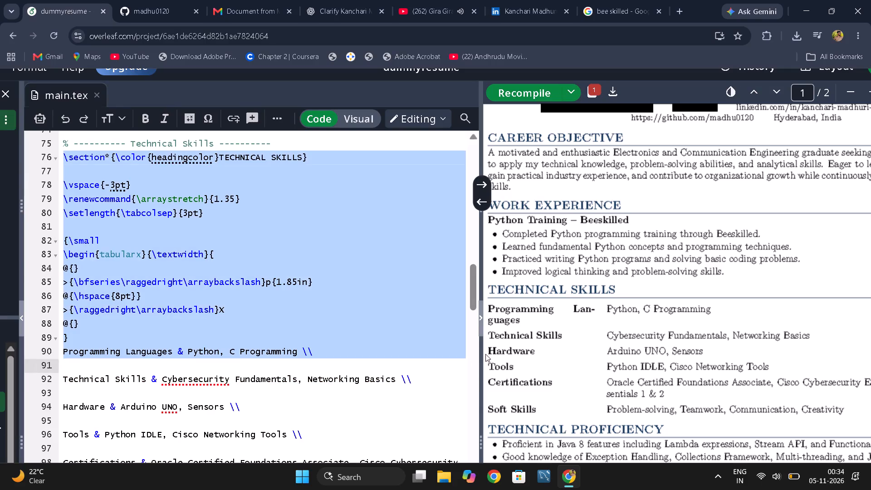
# Delete the \section*{\color{headingcolor}TECHNICAL SKILLS} line from main.tex and recompile the resume.
pyautogui.moveTo(485, 354); pyautogui.dragTo(515, 162)
pyautogui.press('BackSpace')
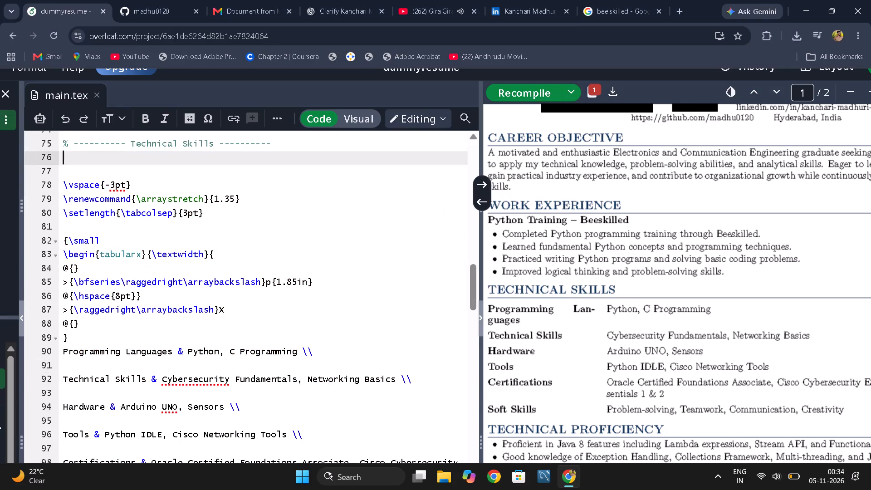
pyautogui.moveTo(515, 162); pyautogui.dragTo(520, 177)
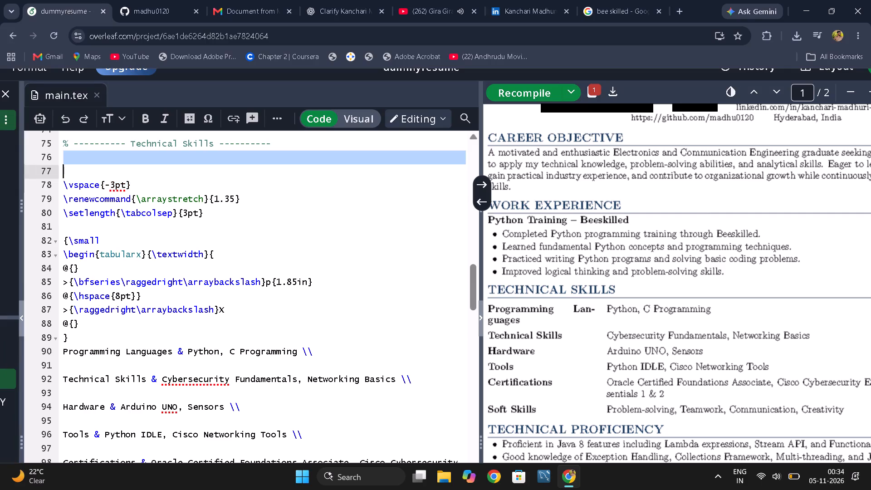
pyautogui.moveTo(520, 177); pyautogui.dragTo(432, 171)
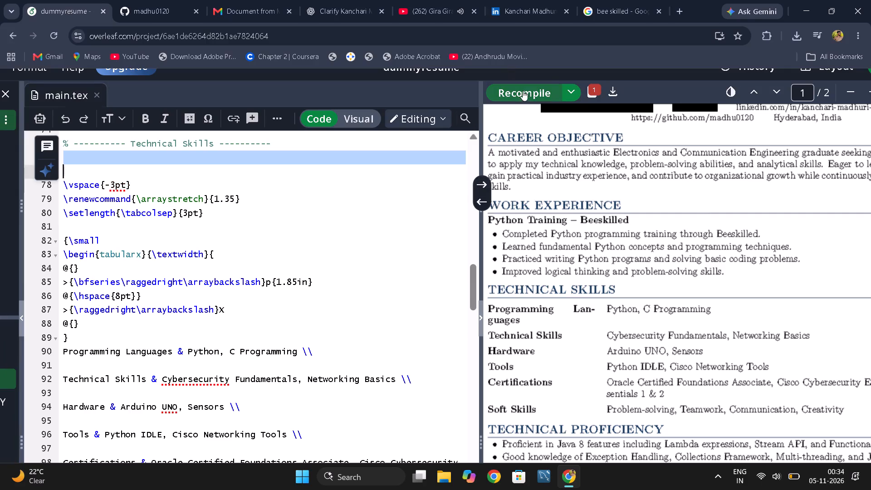
pyautogui.click(523, 94)
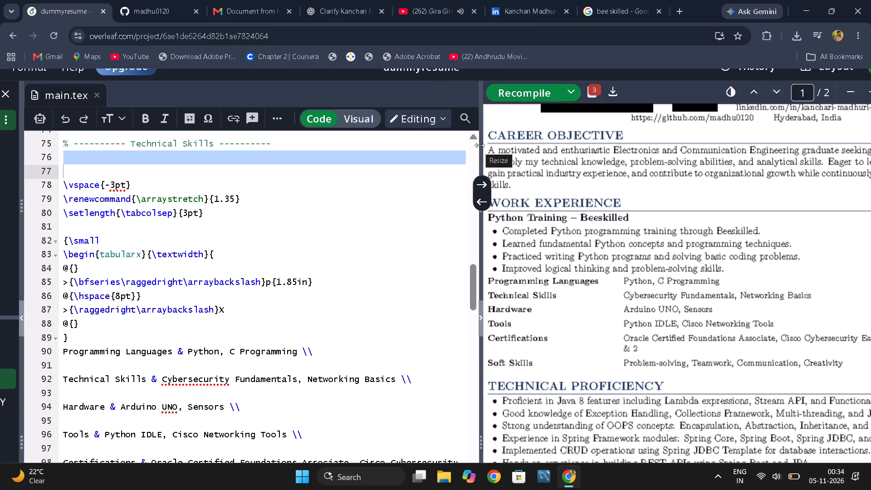
# Remove the two blank lines between the Technical Skills comment and \vspace{-3pt}.
pyautogui.scroll(1, 397, 154)
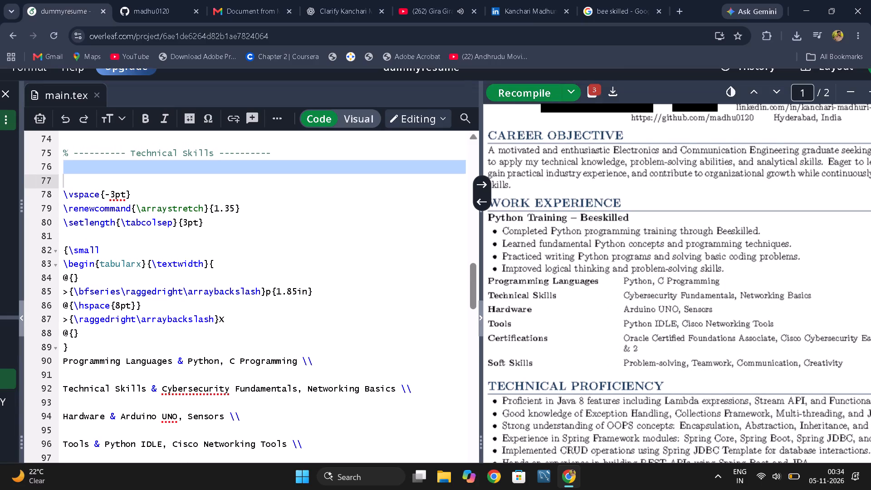
pyautogui.click(78, 183)
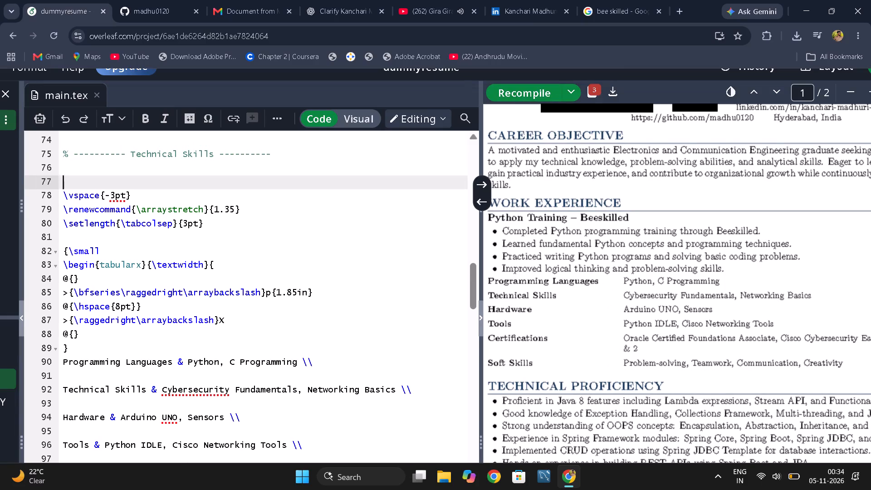
pyautogui.click(63, 193)
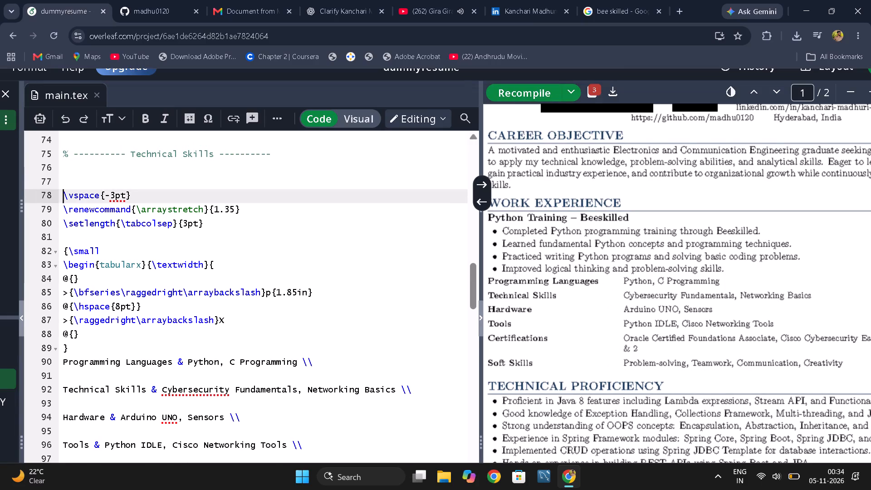
pyautogui.press('BackSpace')
pyautogui.press('BackSpace')
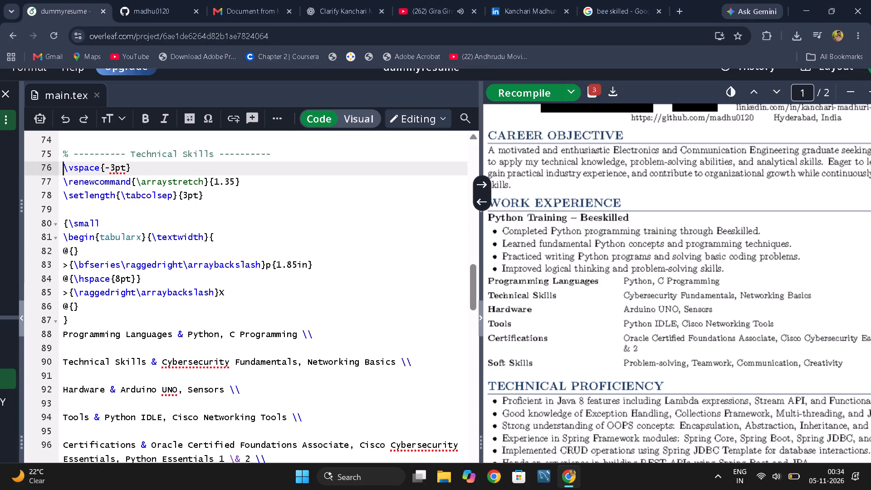
pyautogui.scroll(-1, 146, 292)
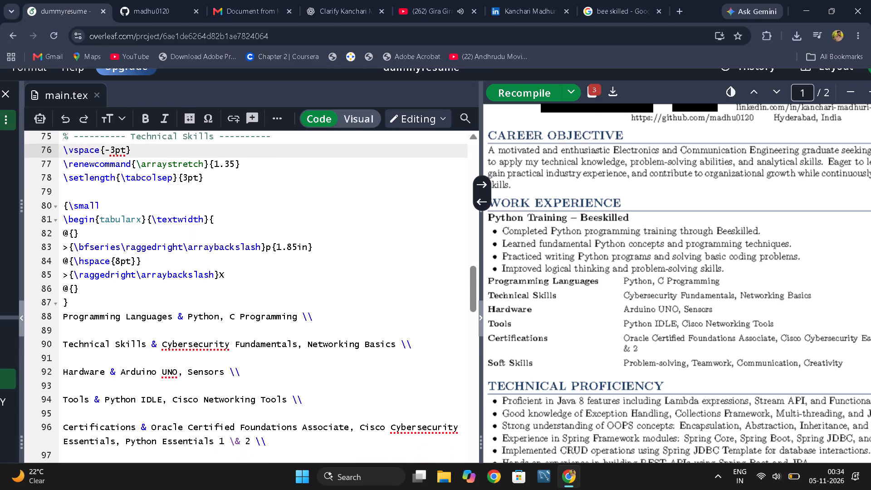
pyautogui.scroll(-1, 146, 292)
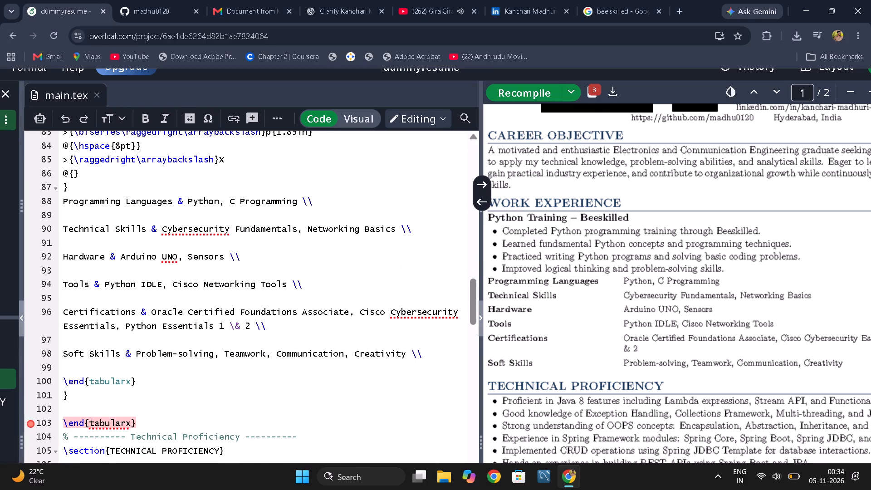
pyautogui.scroll(-1, 146, 292)
pyautogui.click(144, 417)
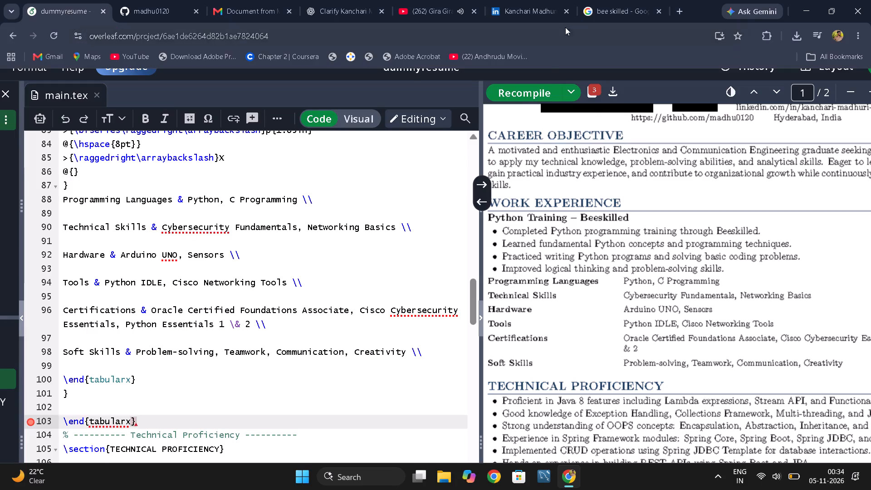
# Copy the \section{CAREER OBJECTIVE} line and paste it on a new line directly below the Technical Skills comment.
pyautogui.scroll(3, 230, 295)
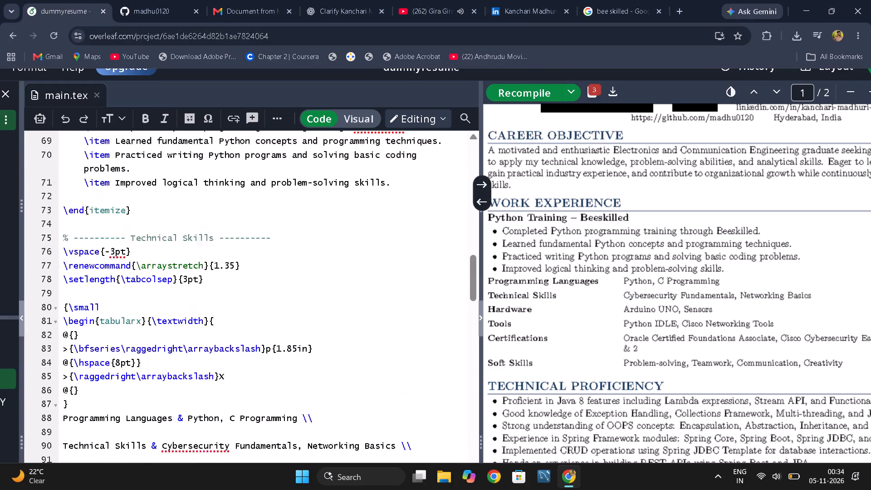
pyautogui.scroll(3, 230, 295)
pyautogui.scroll(-1, 230, 295)
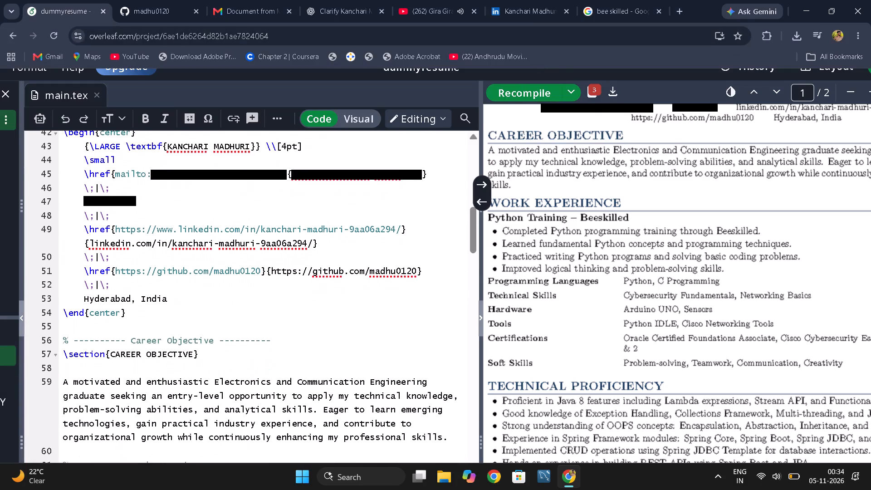
pyautogui.scroll(-1, 230, 295)
pyautogui.moveTo(215, 341); pyautogui.dragTo(210, 341)
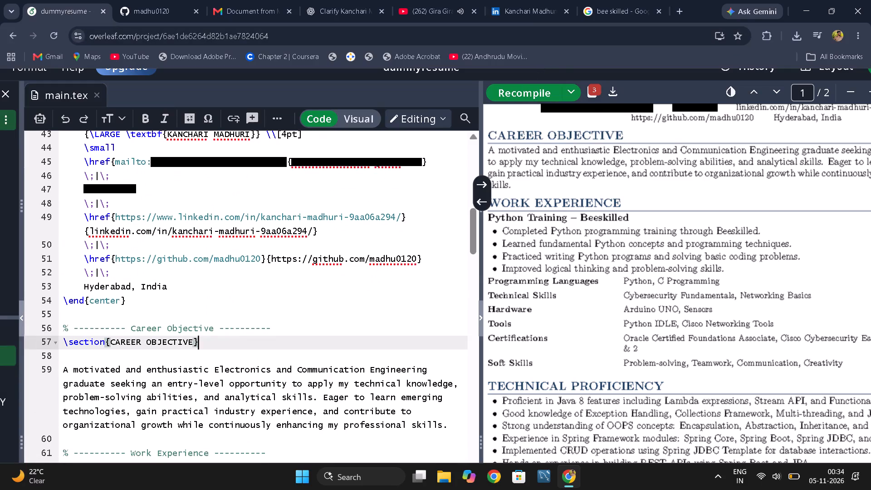
pyautogui.moveTo(210, 341); pyautogui.dragTo(64, 342)
pyautogui.hotkey('ctrl', 'c')
pyautogui.click(64, 342)
pyautogui.scroll(-5, 124, 333)
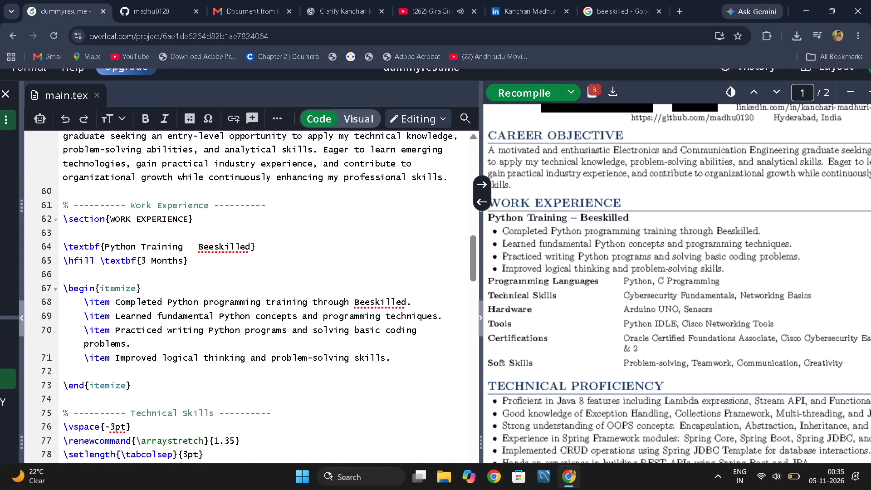
pyautogui.scroll(-2, 124, 333)
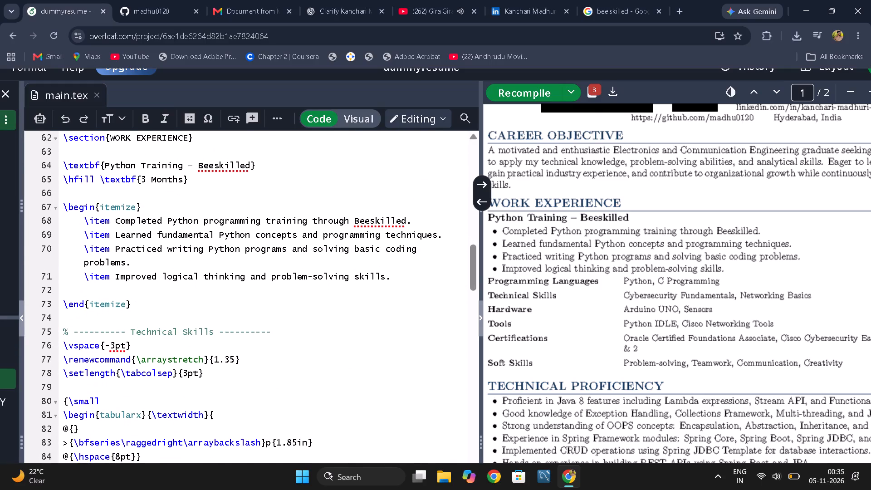
pyautogui.click(279, 328)
pyautogui.press('Return')
pyautogui.hotkey('ctrl', 'v')
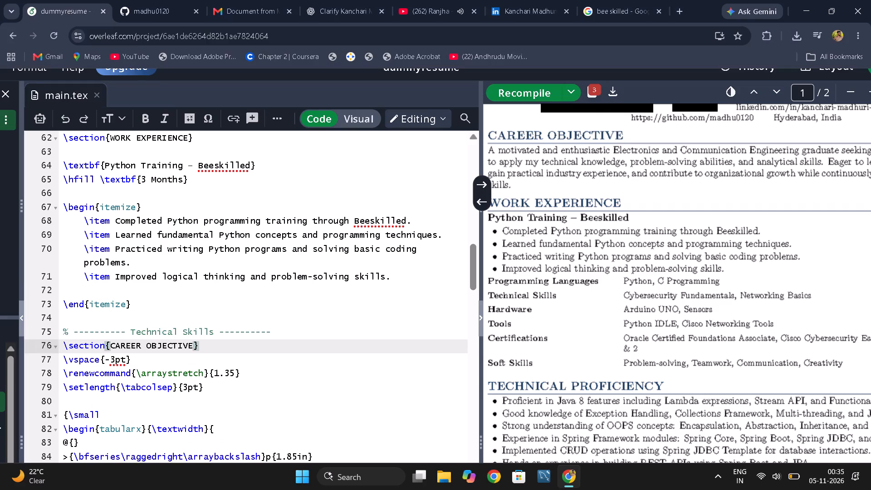
# Replace the title in the pasted section command with "Technical Skills", copied from the comment above it.
pyautogui.moveTo(129, 330); pyautogui.dragTo(195, 328)
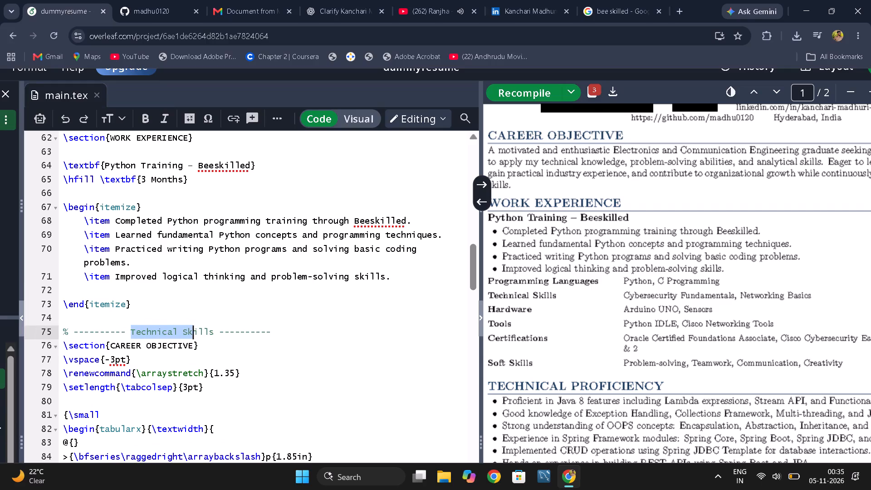
pyautogui.moveTo(195, 328); pyautogui.dragTo(217, 327)
pyautogui.hotkey('ctrl', 'c')
pyautogui.click(217, 327)
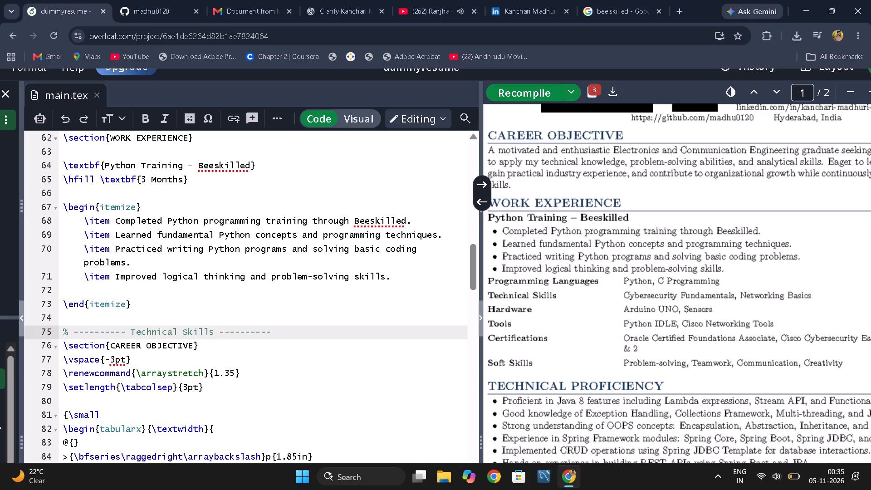
pyautogui.tripleClick(189, 347)
pyautogui.doubleClick(189, 347)
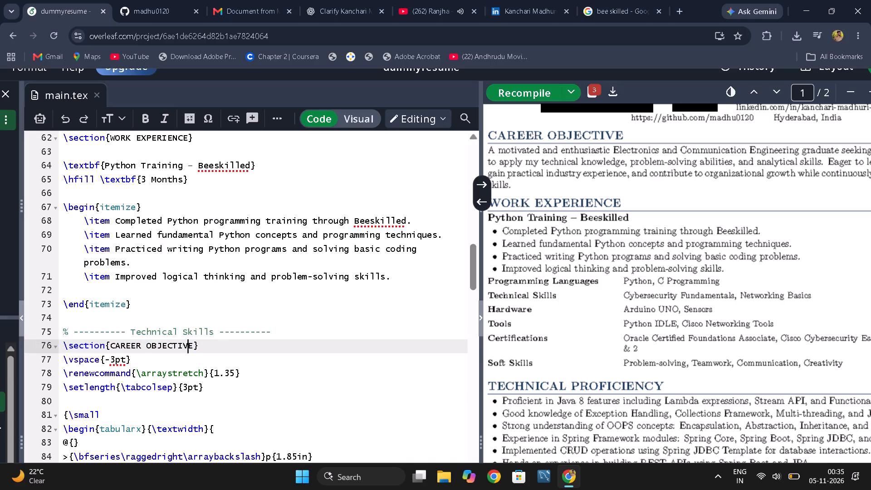
pyautogui.doubleClick(189, 347)
pyautogui.moveTo(189, 347); pyautogui.dragTo(125, 347)
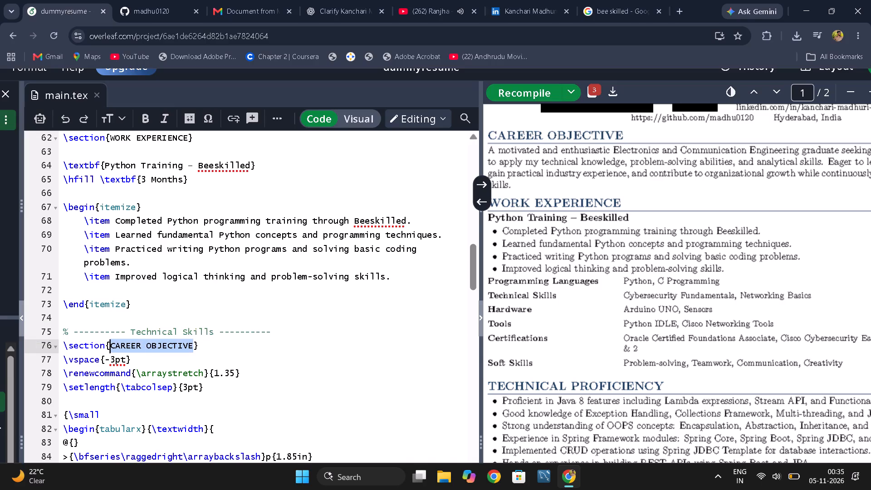
pyautogui.moveTo(125, 347); pyautogui.dragTo(124, 347)
pyautogui.press('BackSpace')
pyautogui.hotkey('ctrl', 'v')
# Recompile the resume and look over the updated preview from the Technical Skills section down through Projects.
pyautogui.scroll(-8, 124, 347)
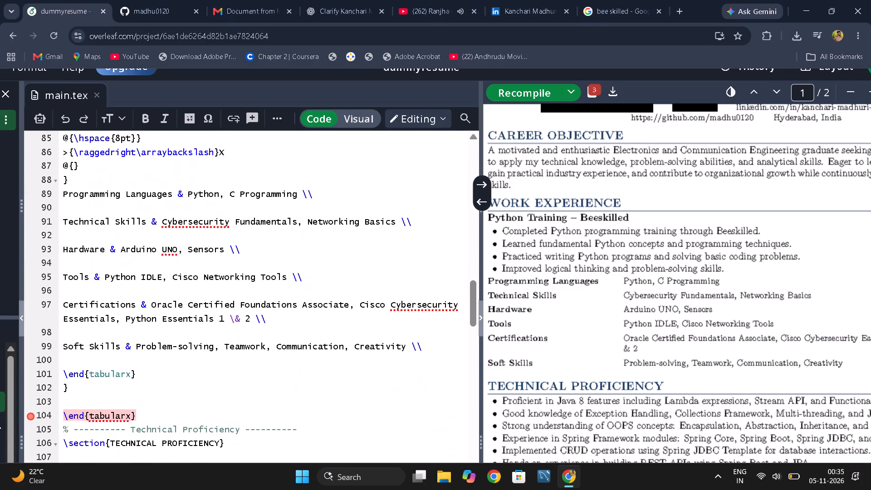
pyautogui.scroll(-1, 124, 347)
pyautogui.moveTo(124, 347); pyautogui.dragTo(155, 393)
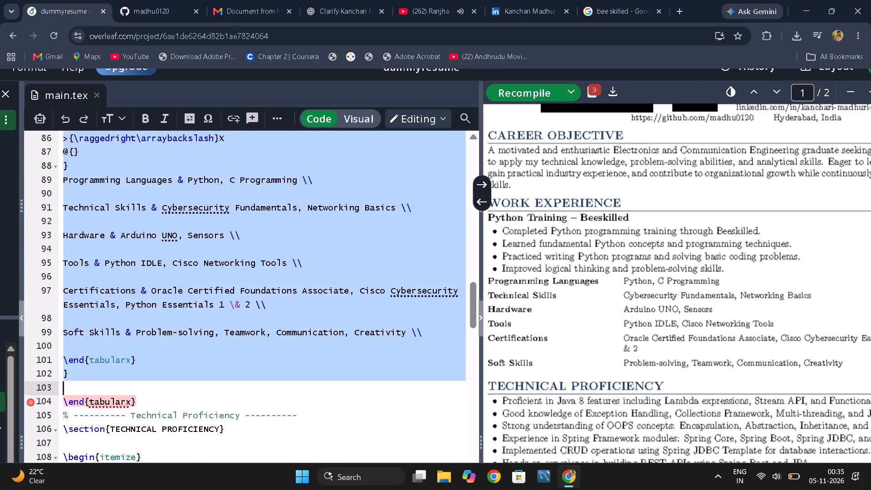
pyautogui.moveTo(155, 393); pyautogui.dragTo(154, 395)
pyautogui.click(164, 389)
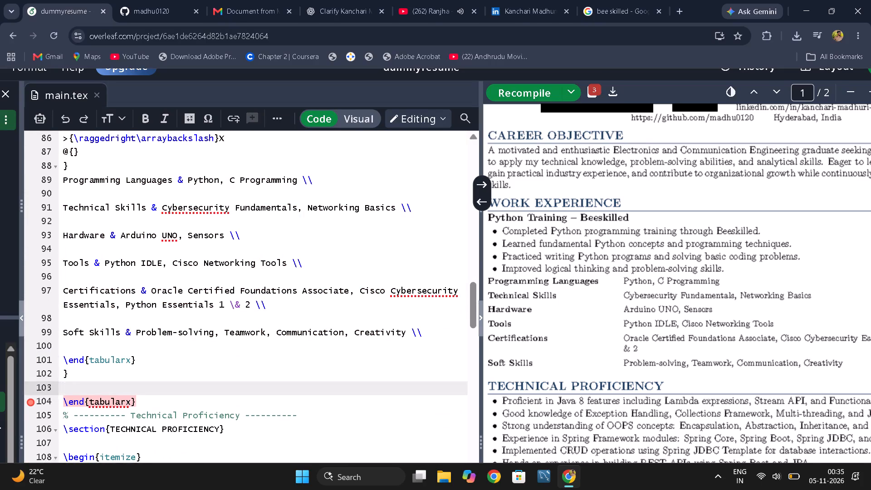
pyautogui.click(533, 91)
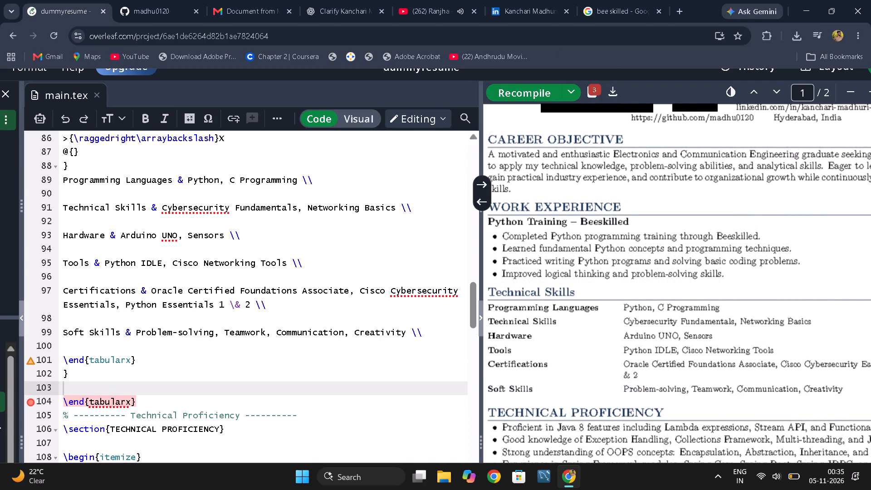
pyautogui.click(114, 318)
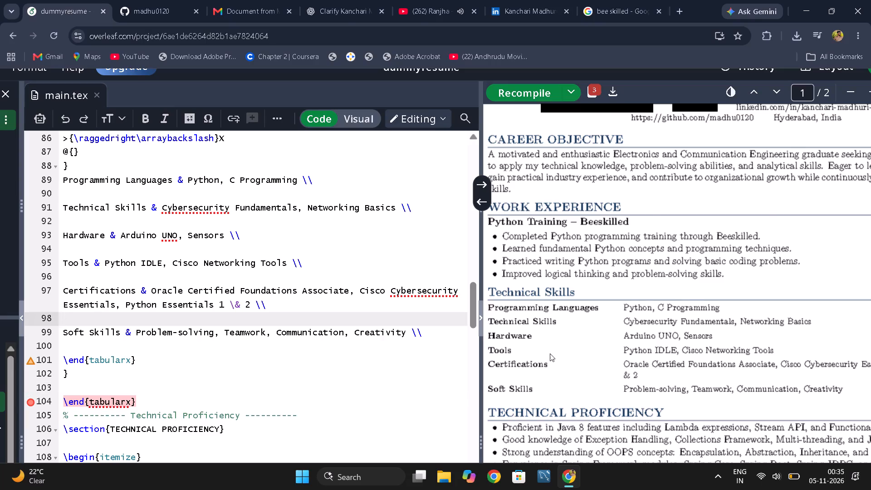
pyautogui.scroll(-2, 550, 353)
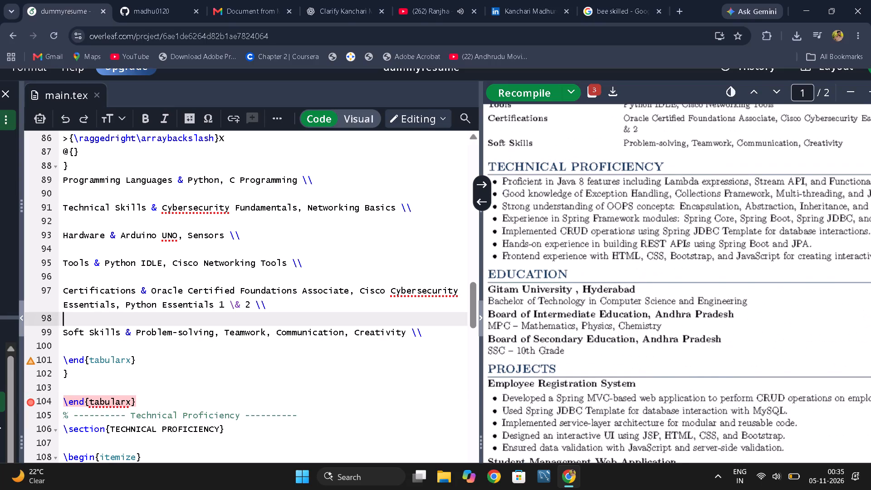
pyautogui.scroll(-1, 550, 353)
pyautogui.scroll(1, 550, 353)
pyautogui.scroll(1, 558, 298)
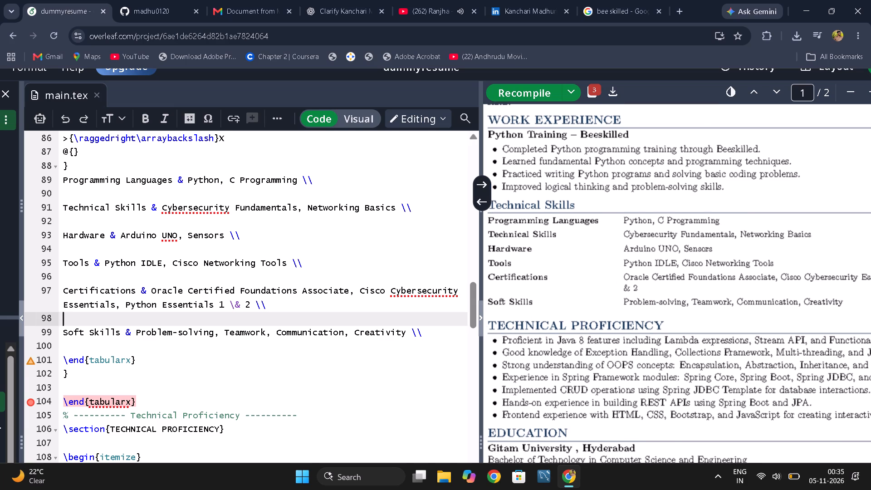
pyautogui.scroll(-2, 301, 313)
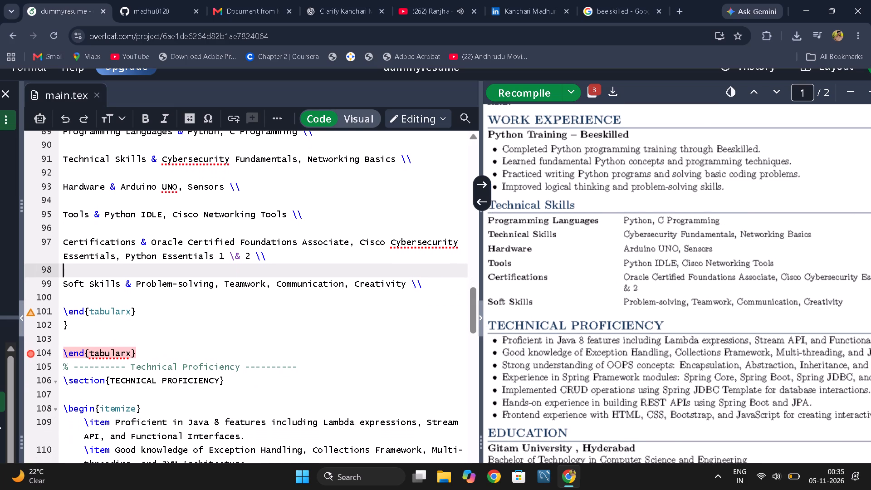
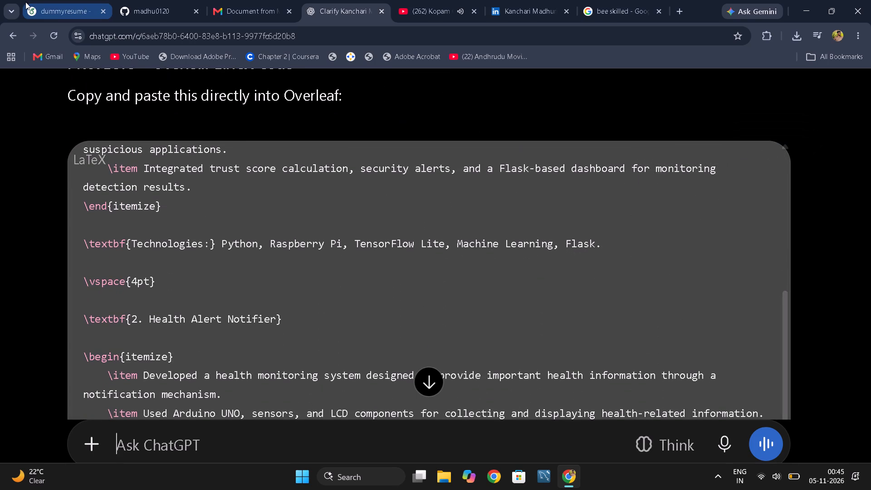
# In Overleaf's main.tex, replace the three old project entries under the PROJECTS heading with the copied two-project LaTeX code.
pyautogui.click(49, 0)
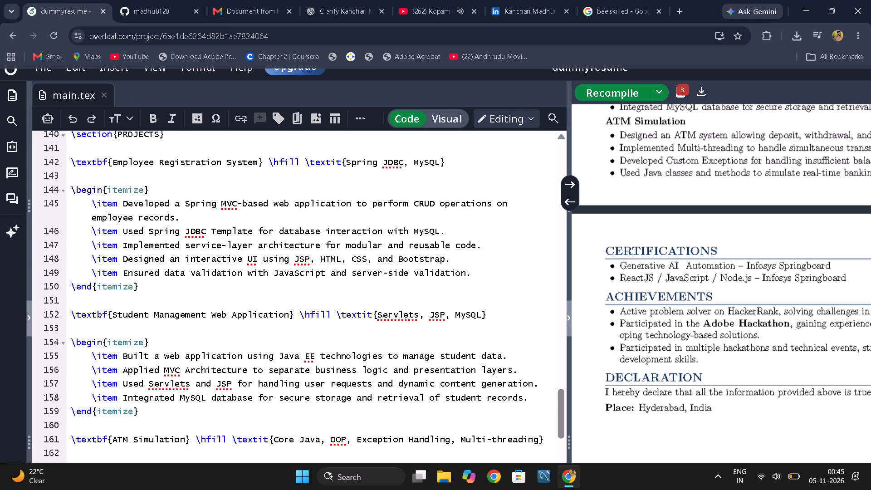
pyautogui.scroll(1, 154, 278)
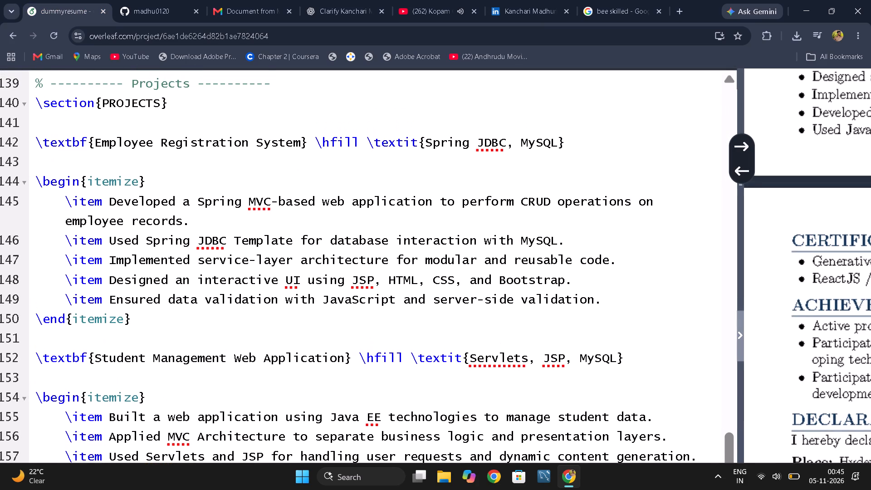
pyautogui.scroll(-6, 91, 174)
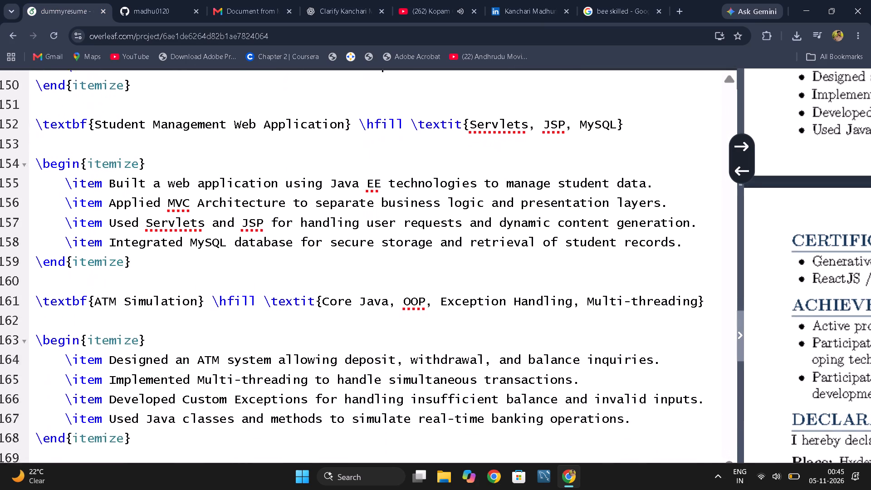
pyautogui.scroll(-2, 91, 174)
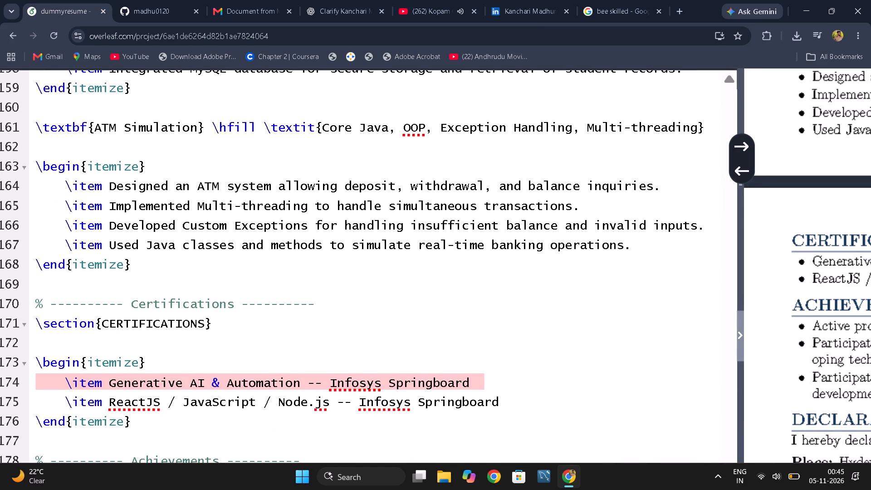
pyautogui.moveTo(171, 268); pyautogui.dragTo(19, 50)
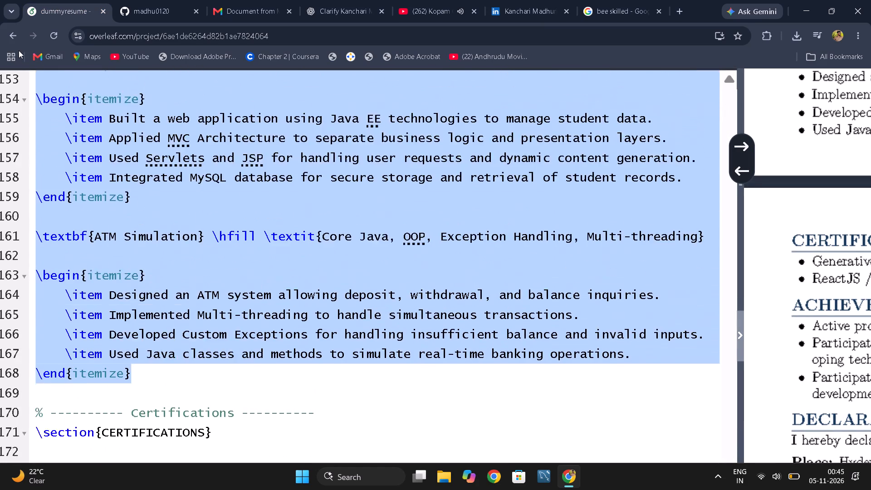
pyautogui.moveTo(19, 50); pyautogui.dragTo(26, 67)
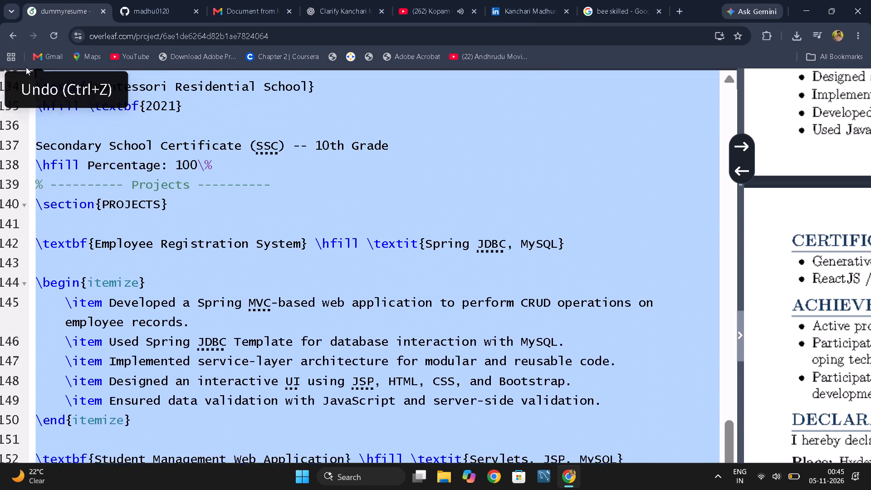
pyautogui.moveTo(26, 67); pyautogui.dragTo(39, 290)
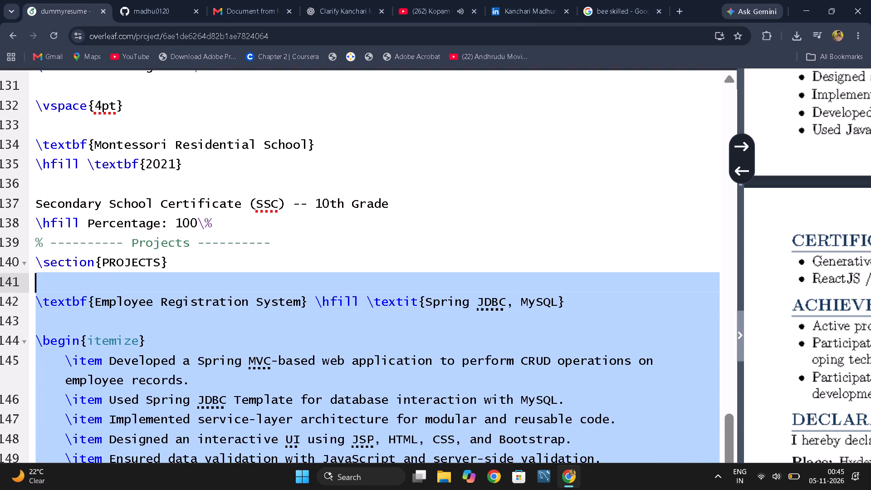
pyautogui.moveTo(39, 290); pyautogui.dragTo(36, 286)
pyautogui.press('BackSpace')
pyautogui.hotkey('ctrl', 'v')
pyautogui.scroll(2, 36, 286)
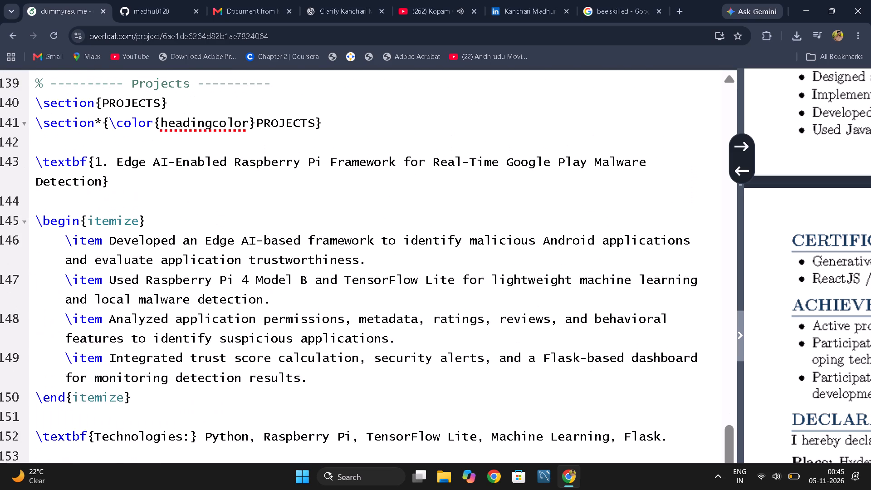
# Recompile the resume and check the pasted PROJECTS section in the PDF preview.
pyautogui.scroll(2, 36, 286)
pyautogui.moveTo(36, 286); pyautogui.dragTo(131, 228)
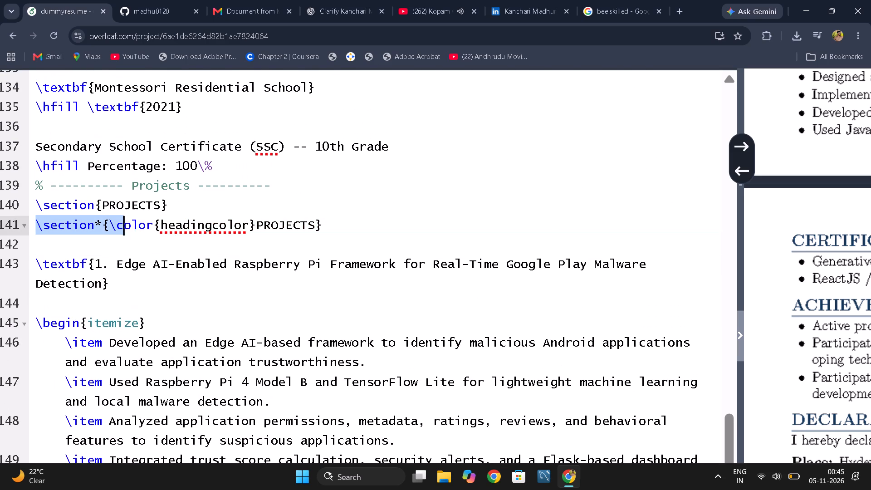
pyautogui.moveTo(131, 228); pyautogui.dragTo(236, 207)
pyautogui.click(254, 230)
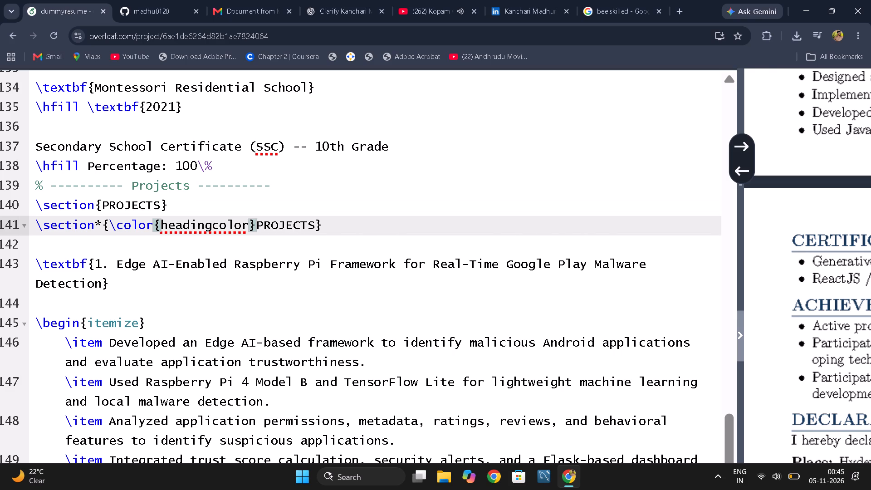
pyautogui.click(484, 104)
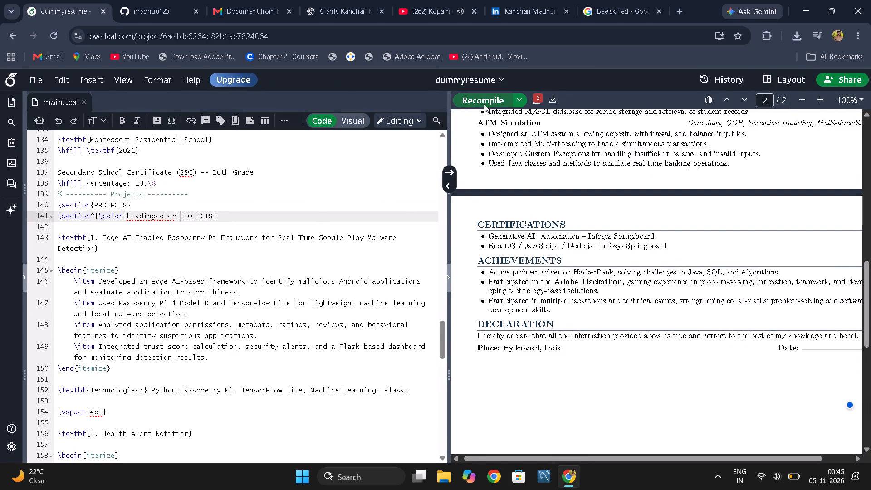
pyautogui.scroll(3, 546, 196)
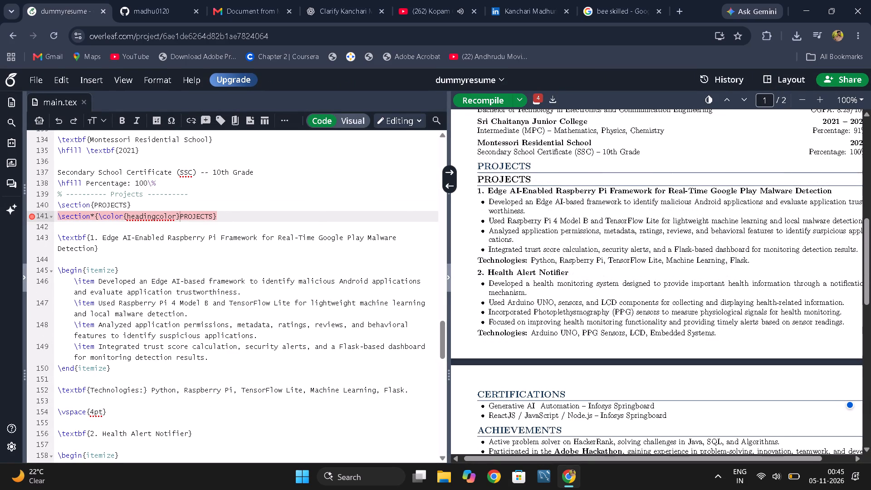
# Delete the duplicate \section*{\color{headingcolor}PROJECTS} line from main.tex and recompile the resume.
pyautogui.press('BackSpace')
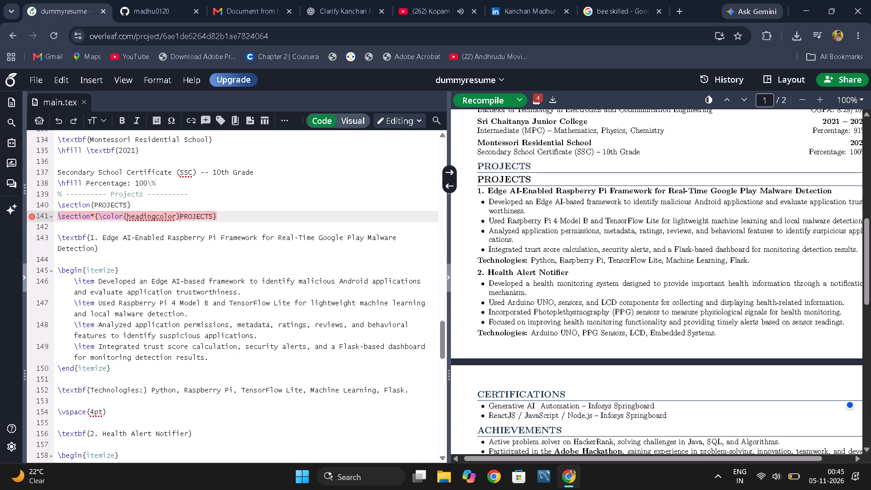
pyautogui.press('BackSpace')
pyautogui.click(240, 213)
pyautogui.press('BackSpace')
pyautogui.press('BackSpace')
pyautogui.press('BackSpace')
pyautogui.press('BackSpace')
pyautogui.press('BackSpace')
pyautogui.press('BackSpace')
pyautogui.press('BackSpace')
pyautogui.press('BackSpace')
pyautogui.press('BackSpace')
pyautogui.press('BackSpace')
pyautogui.press('BackSpace')
pyautogui.press('BackSpace')
pyautogui.press('BackSpace')
pyautogui.press('BackSpace')
pyautogui.press('BackSpace')
pyautogui.press('BackSpace')
pyautogui.press('BackSpace')
pyautogui.press('BackSpace')
pyautogui.press('BackSpace')
pyautogui.press('BackSpace')
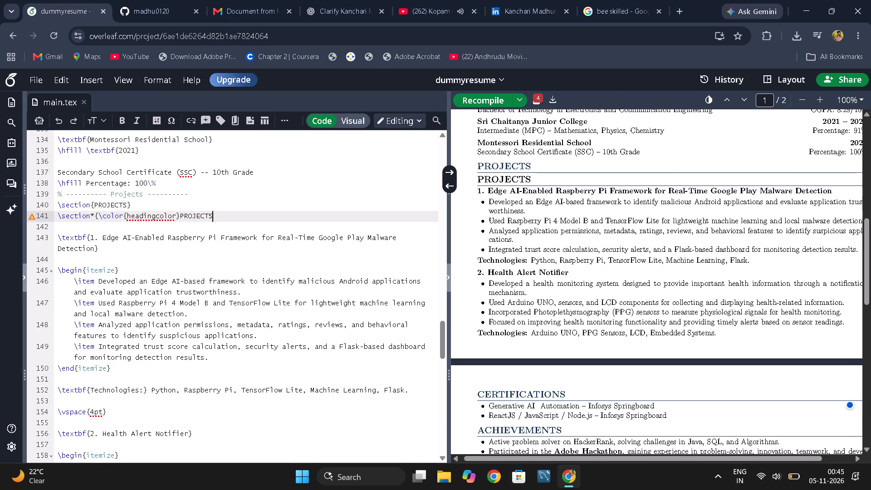
pyautogui.press('BackSpace')
pyautogui.press('BackSpace')
pyautogui.press('BackSpace')
pyautogui.press('BackSpace')
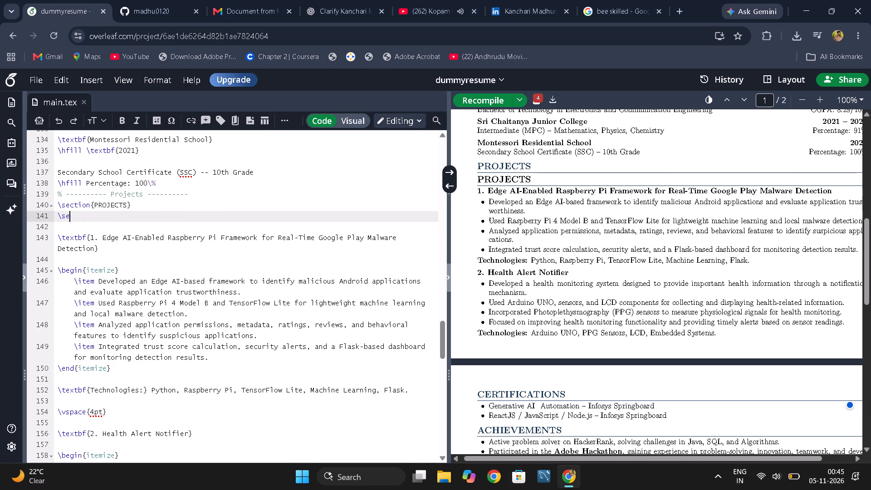
pyautogui.press('BackSpace')
pyautogui.press('BackSpace')
pyautogui.press('BackSpace')
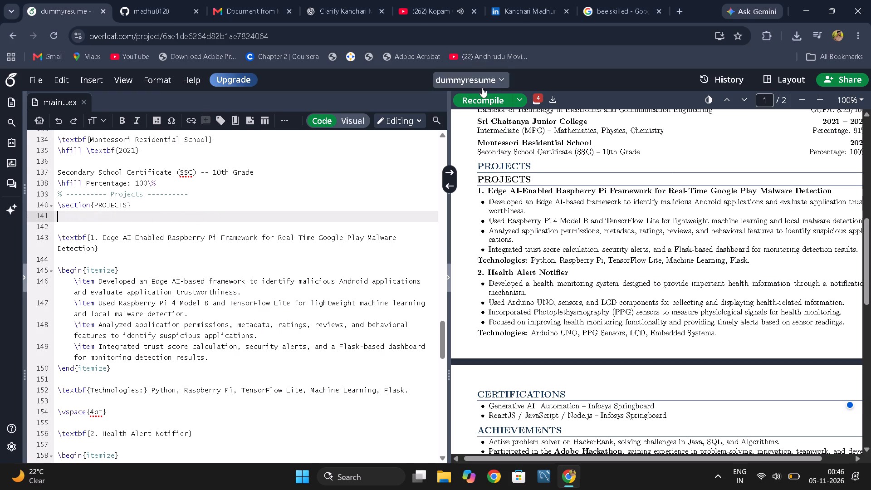
pyautogui.click(472, 105)
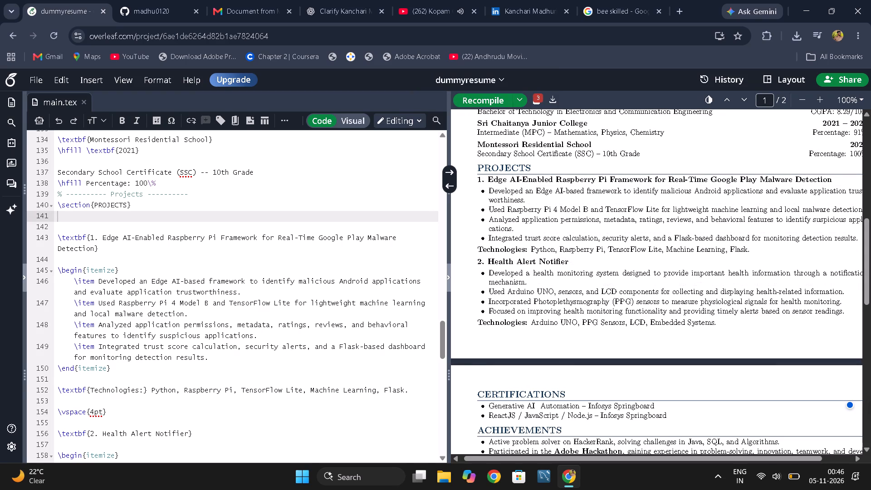
# Remove the extra blank line between the PROJECTS heading and the first project title, and recompile the resume.
pyautogui.hscroll(2, 157, 223)
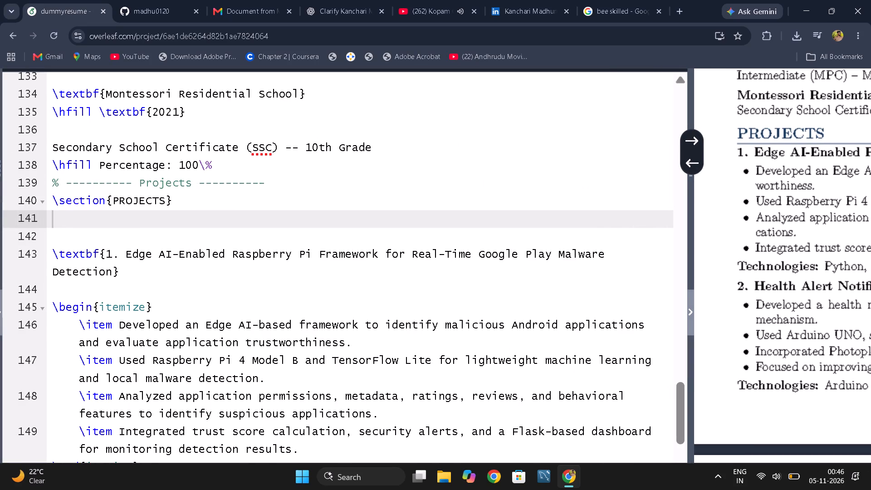
pyautogui.hscroll(-1, 719, 189)
pyautogui.hscroll(1, 719, 189)
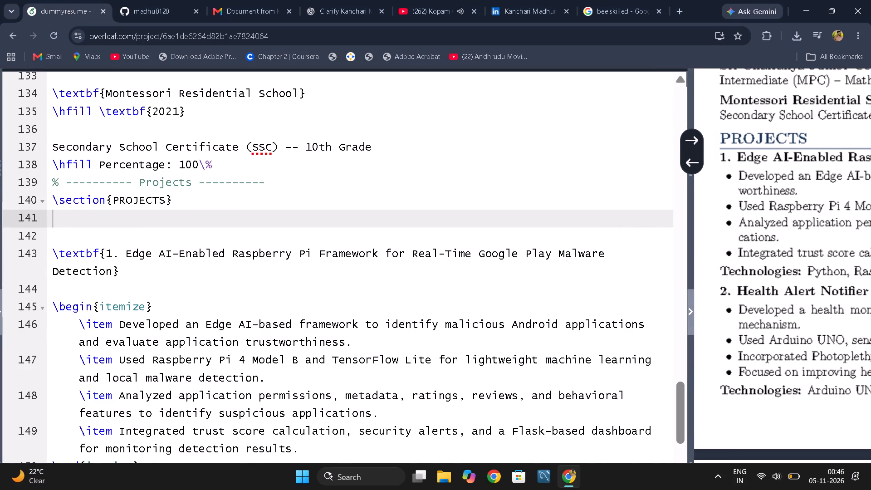
pyautogui.click(137, 236)
pyautogui.press('BackSpace')
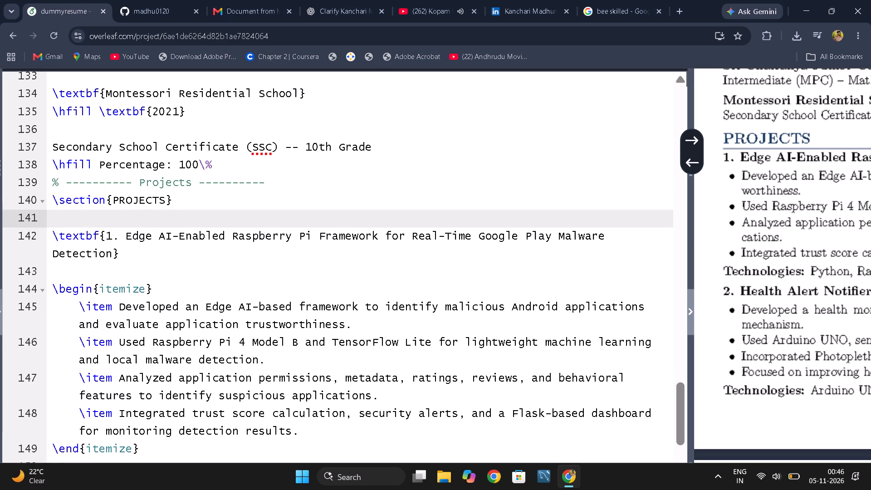
pyautogui.scroll(5, 513, 204)
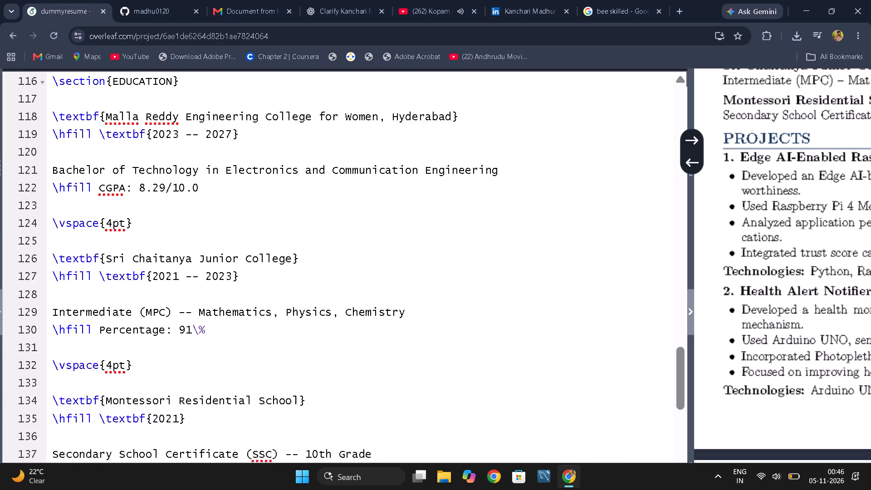
pyautogui.click(494, 97)
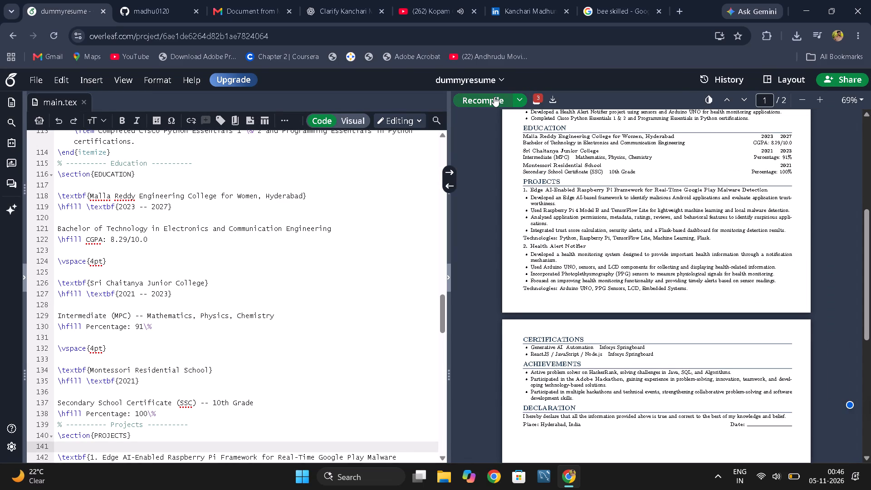
# Review the two projects in the compiled preview and the surrounding Education and Projects code in main.tex.
pyautogui.scroll(1, 614, 254)
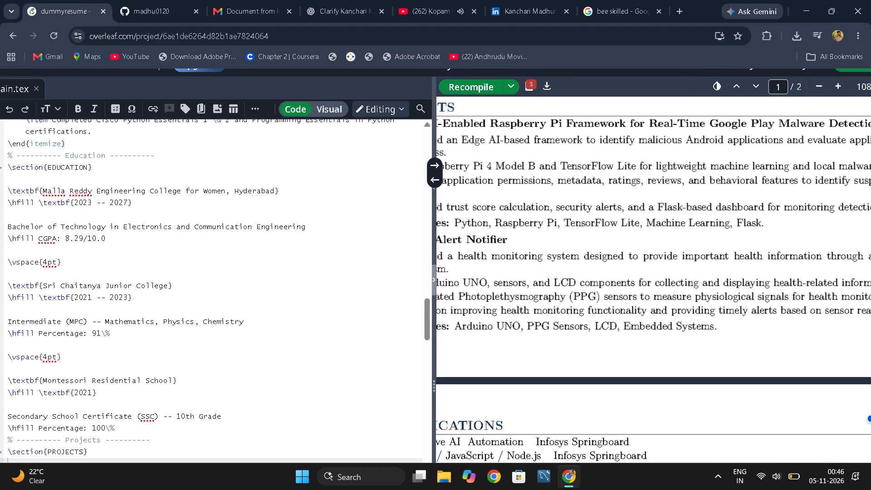
pyautogui.hscroll(2, 614, 254)
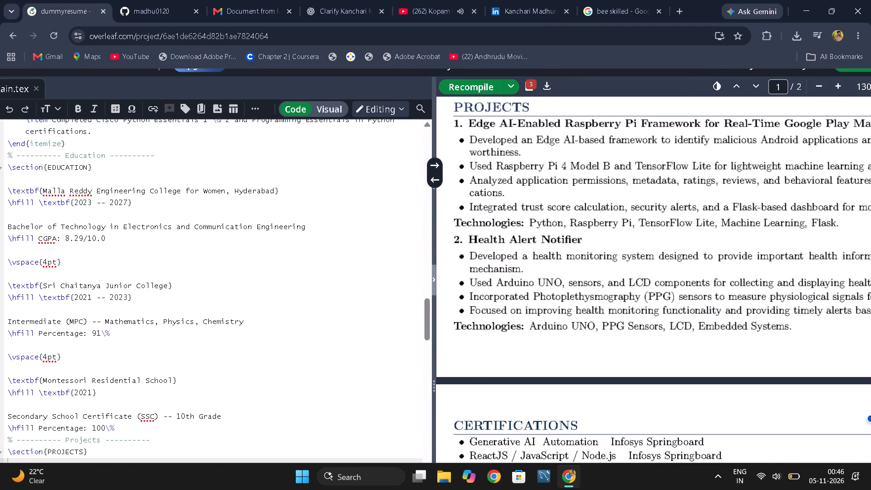
pyautogui.hscroll(5, 283, 254)
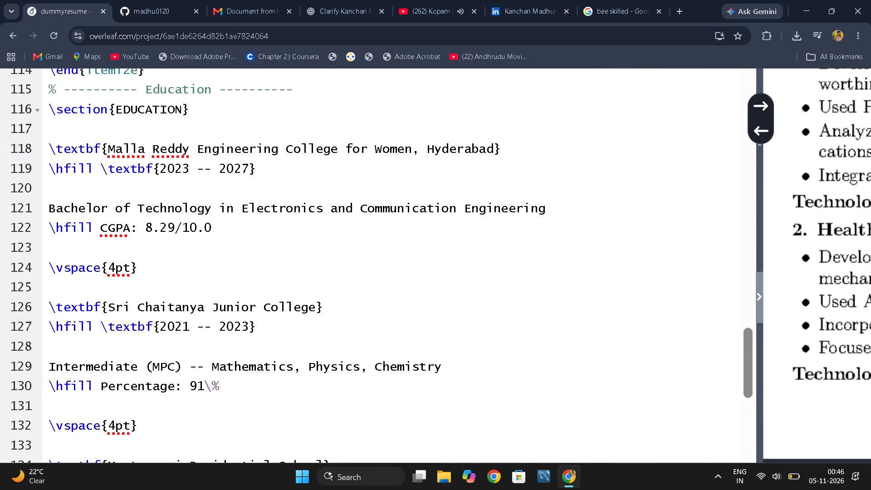
pyautogui.scroll(-4, 283, 254)
pyautogui.scroll(1, 283, 254)
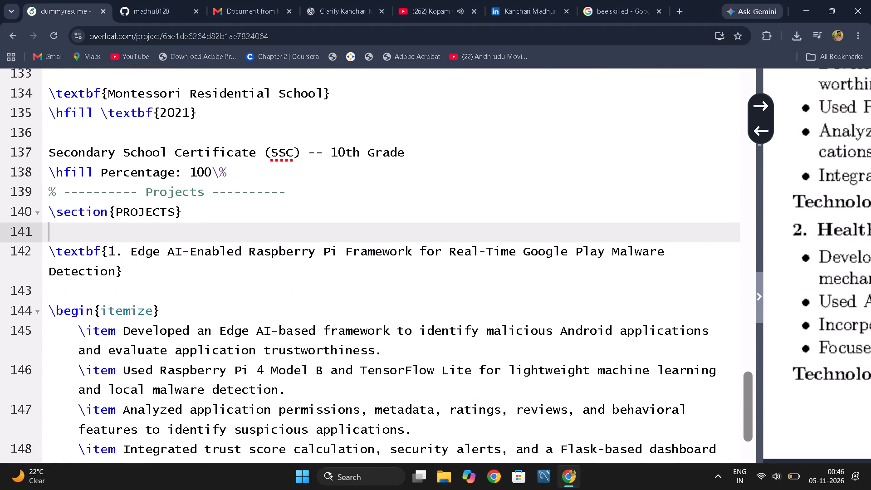
pyautogui.scroll(1, 283, 254)
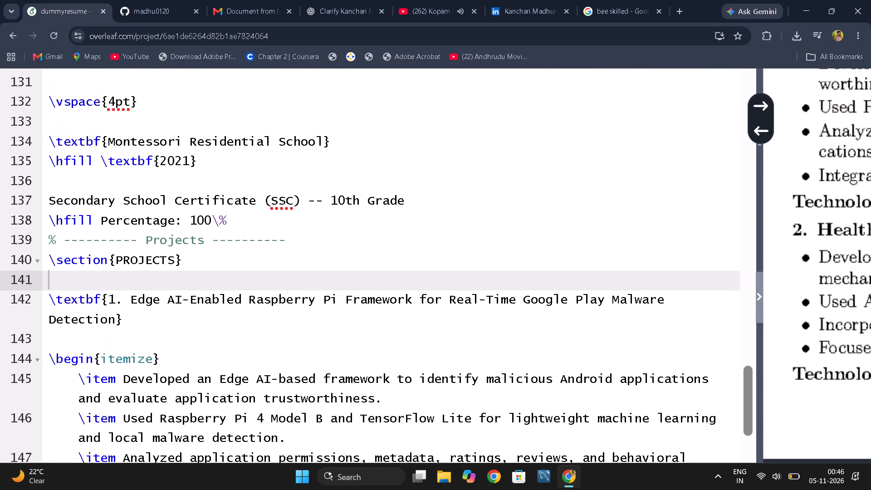
pyautogui.scroll(1, 283, 254)
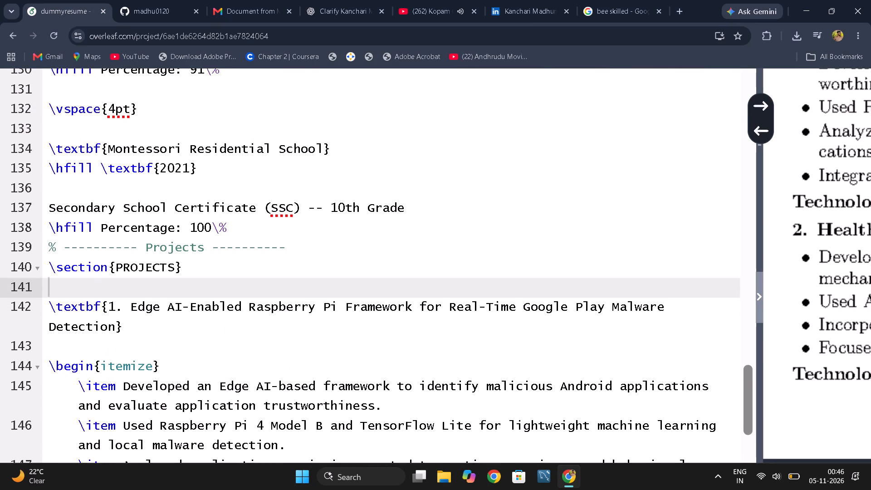
pyautogui.hscroll(-2, 689, 274)
pyautogui.scroll(1, 689, 274)
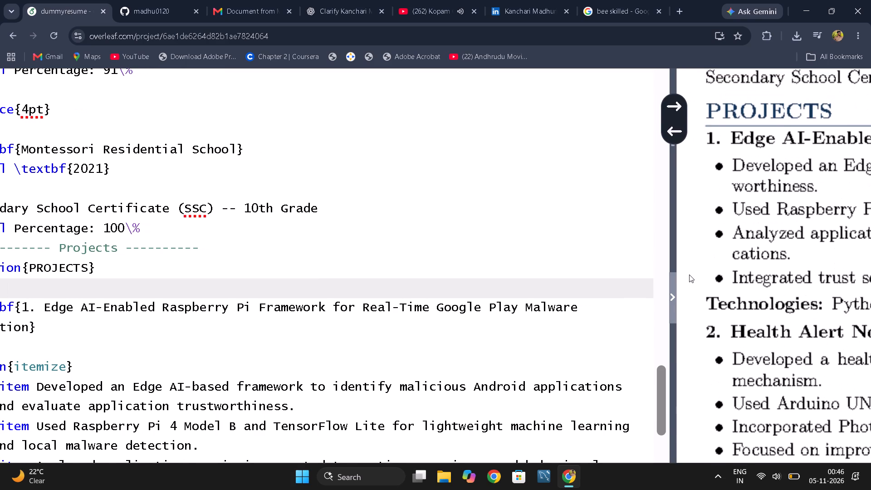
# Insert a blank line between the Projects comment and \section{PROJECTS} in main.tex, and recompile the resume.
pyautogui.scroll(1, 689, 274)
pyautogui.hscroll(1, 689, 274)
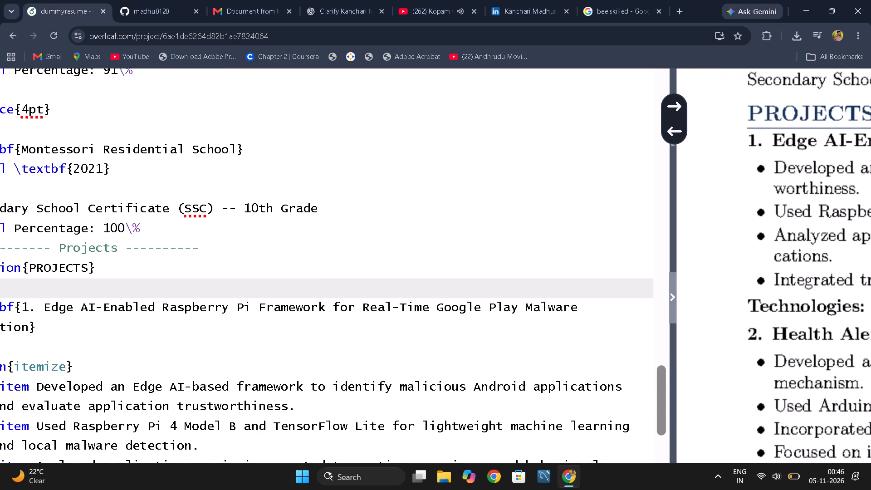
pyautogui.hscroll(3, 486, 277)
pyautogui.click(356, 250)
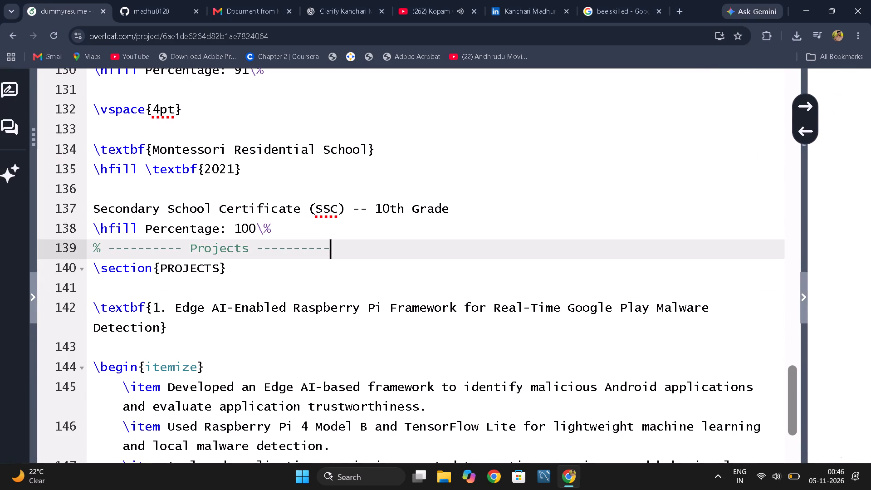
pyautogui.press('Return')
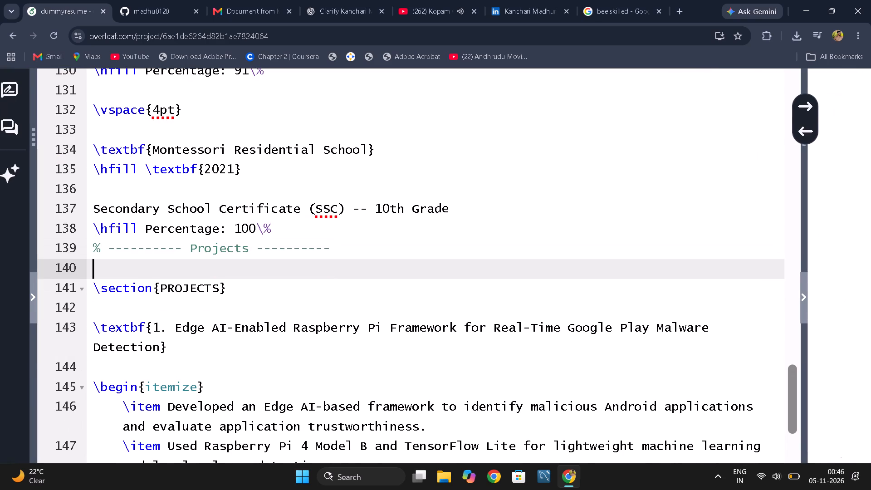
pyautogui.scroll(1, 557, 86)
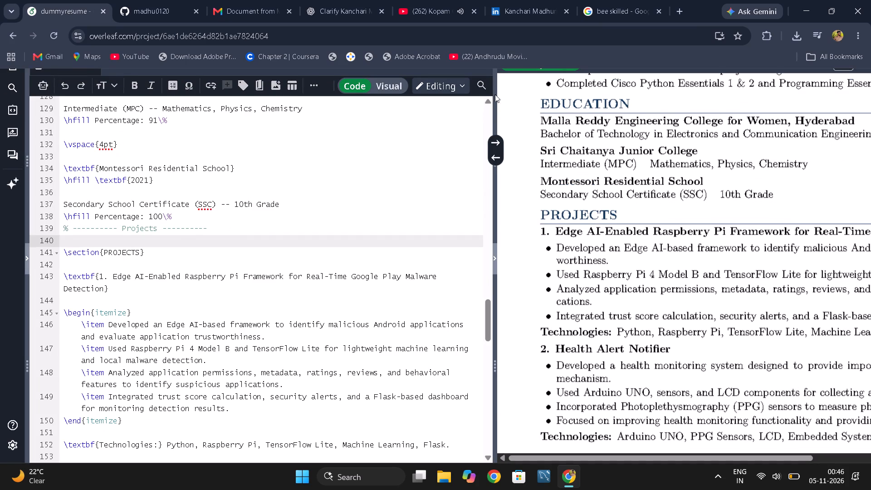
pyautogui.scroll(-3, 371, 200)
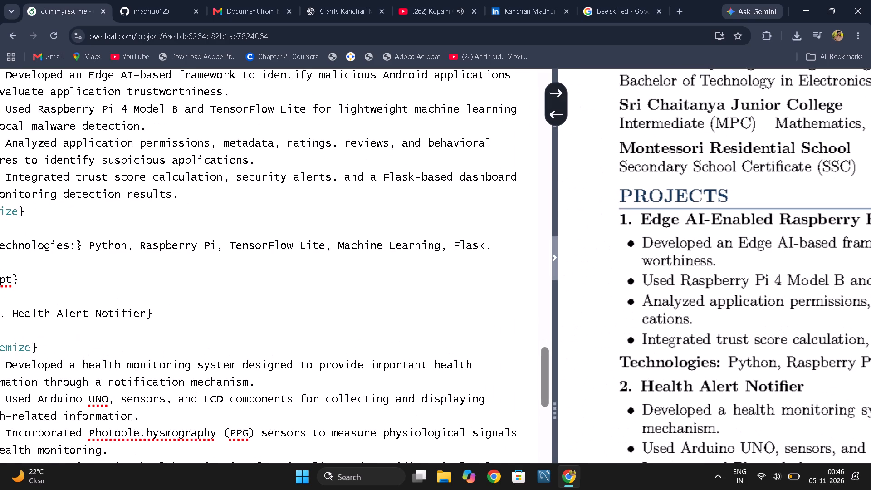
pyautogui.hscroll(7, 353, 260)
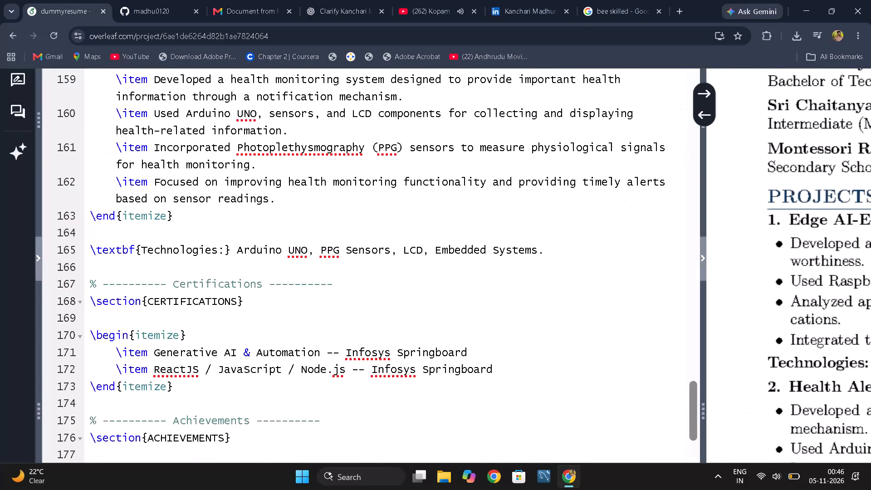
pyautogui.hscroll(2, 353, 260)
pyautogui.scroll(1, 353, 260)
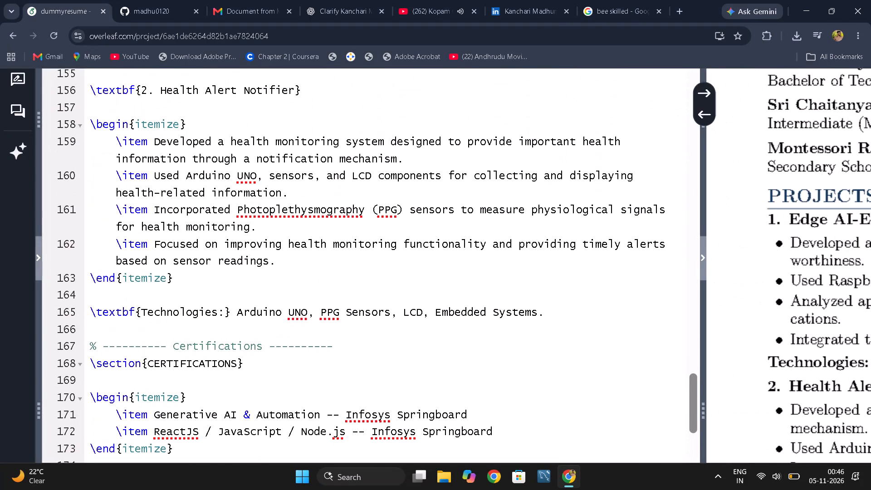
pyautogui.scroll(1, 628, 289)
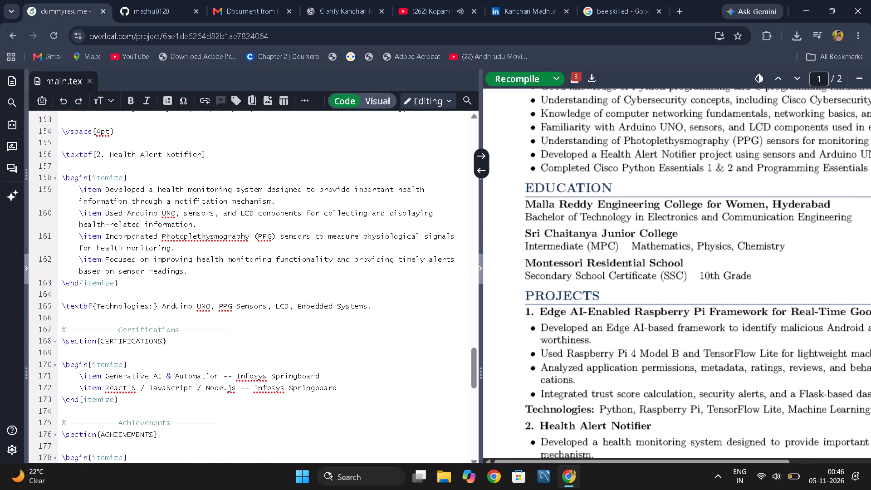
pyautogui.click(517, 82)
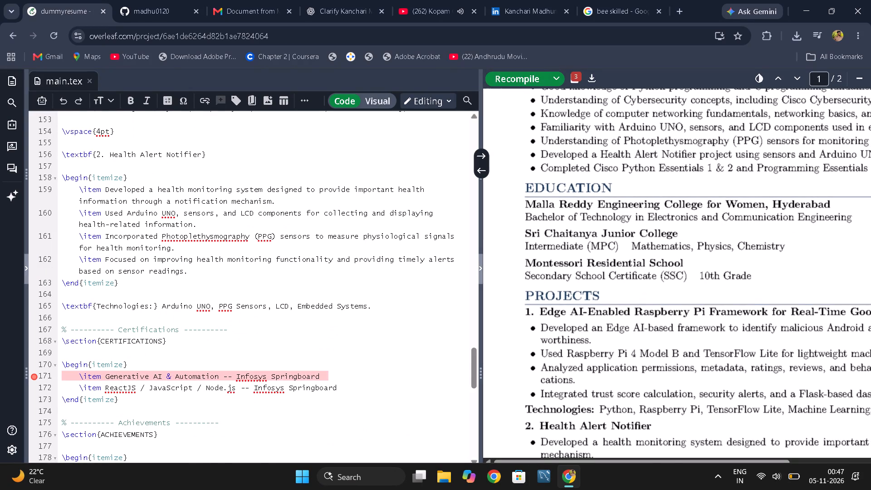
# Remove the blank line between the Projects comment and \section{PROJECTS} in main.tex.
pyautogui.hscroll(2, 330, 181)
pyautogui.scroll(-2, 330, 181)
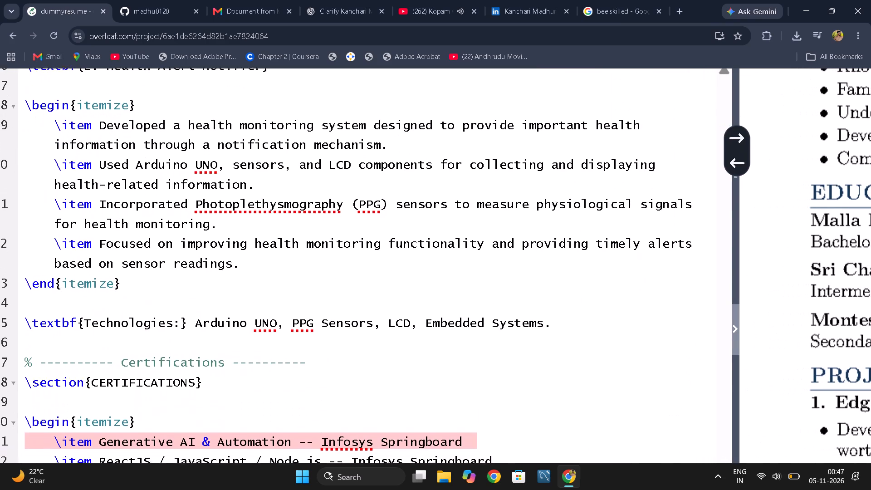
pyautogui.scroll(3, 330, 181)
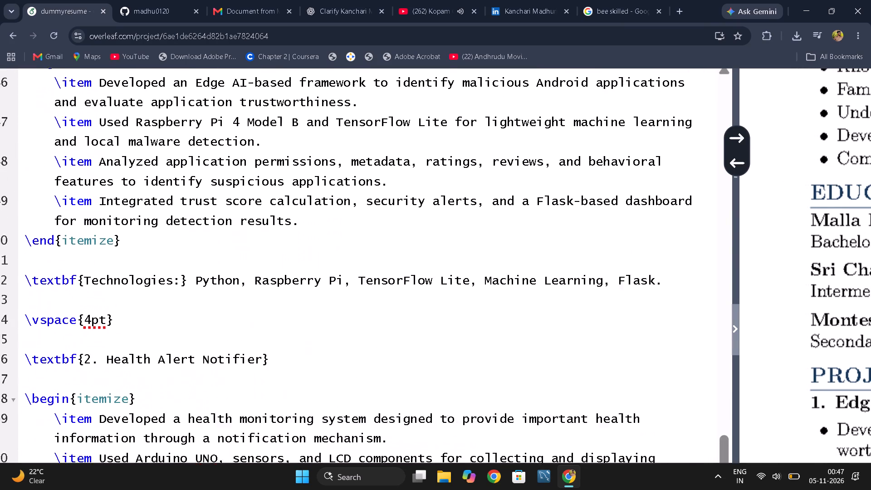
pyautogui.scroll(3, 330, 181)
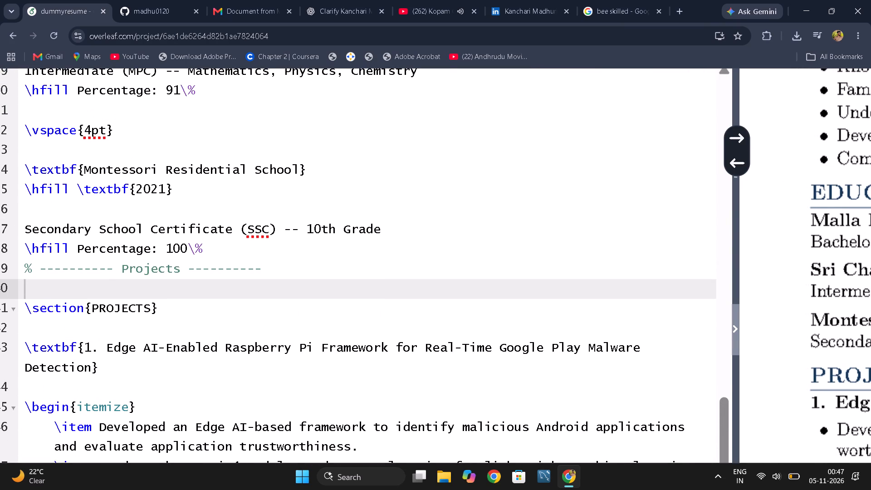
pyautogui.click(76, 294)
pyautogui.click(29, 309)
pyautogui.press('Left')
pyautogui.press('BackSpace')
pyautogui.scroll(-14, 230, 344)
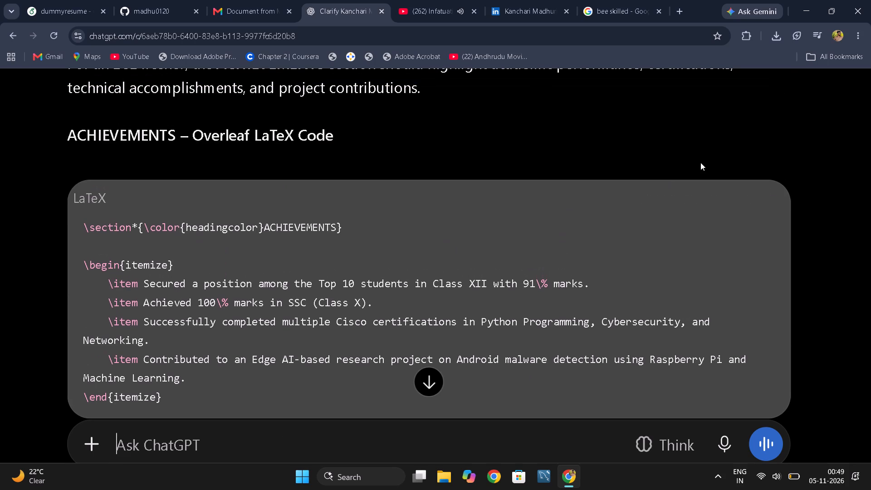
pyautogui.click(775, 201)
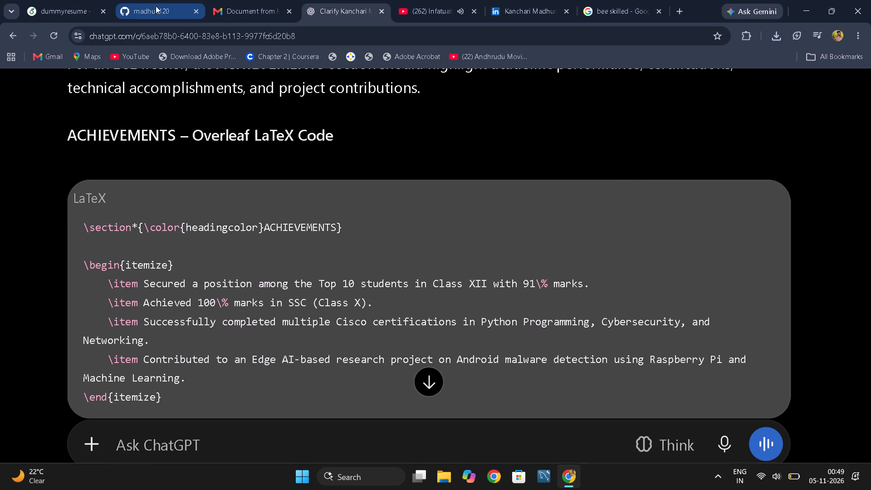
# In Overleaf, replace the old HackerRank and hackathon itemize list under ACHIEVEMENTS with the copied ChatGPT code.
pyautogui.click(81, 3)
pyautogui.scroll(1, 199, 235)
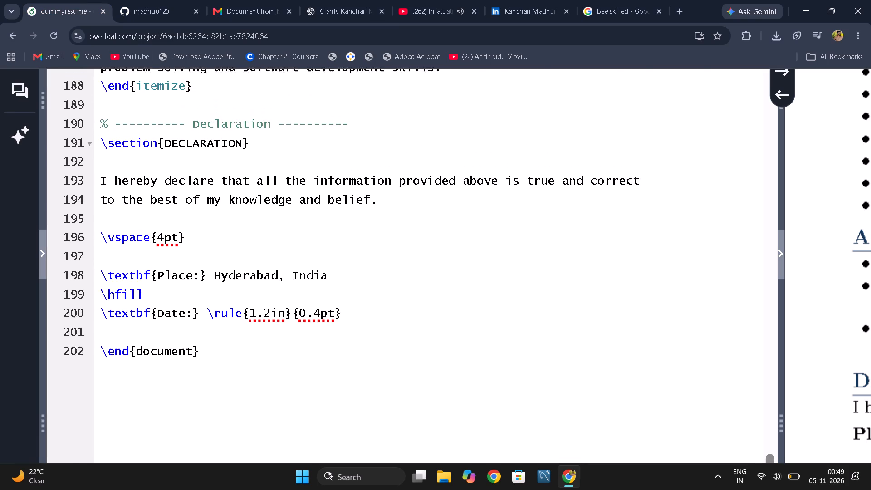
pyautogui.scroll(2, 199, 235)
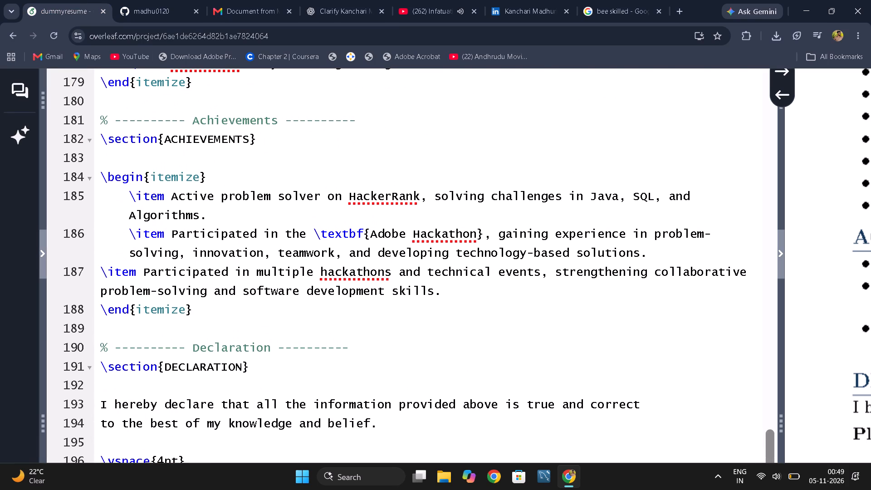
pyautogui.moveTo(205, 316); pyautogui.dragTo(119, 246)
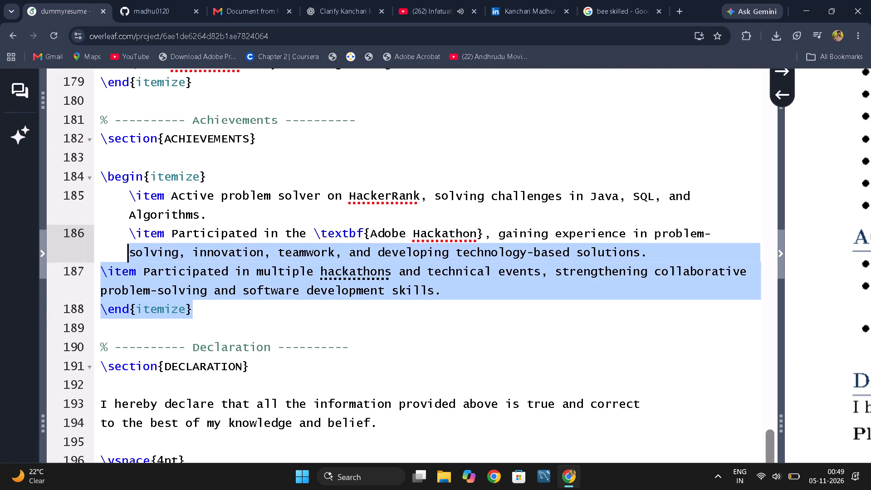
pyautogui.moveTo(119, 246); pyautogui.dragTo(92, 182)
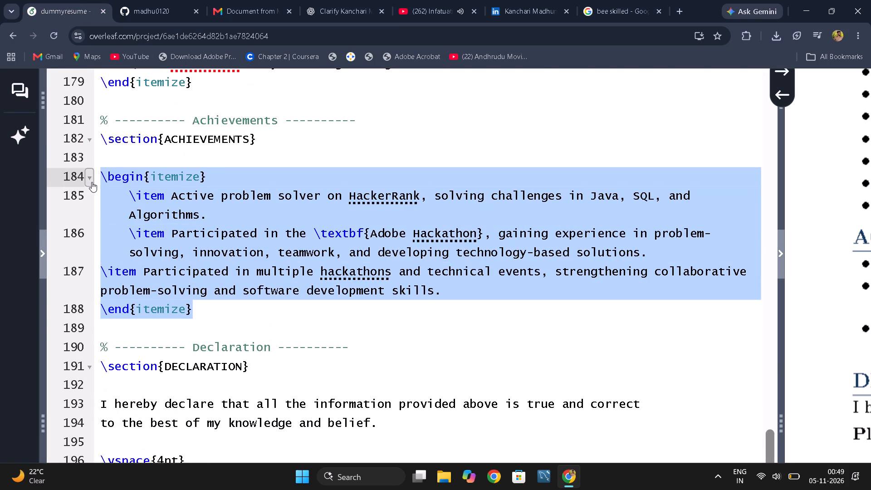
pyautogui.moveTo(92, 182); pyautogui.dragTo(112, 175)
pyautogui.press('BackSpace')
pyautogui.hotkey('ctrl', 'v')
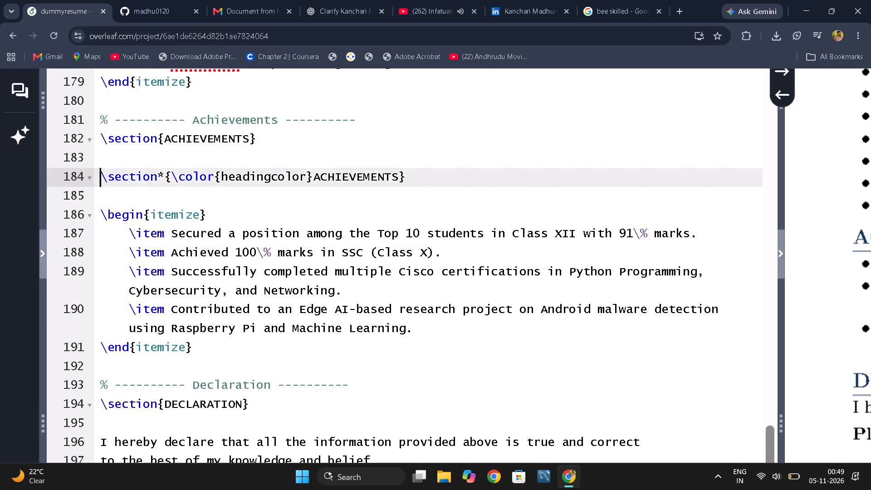
# Delete the duplicate \section*{\color{headingcolor}ACHIEVEMENTS} line and the blank lines between the ACHIEVEMENTS heading and its list.
pyautogui.moveTo(112, 175); pyautogui.dragTo(394, 174)
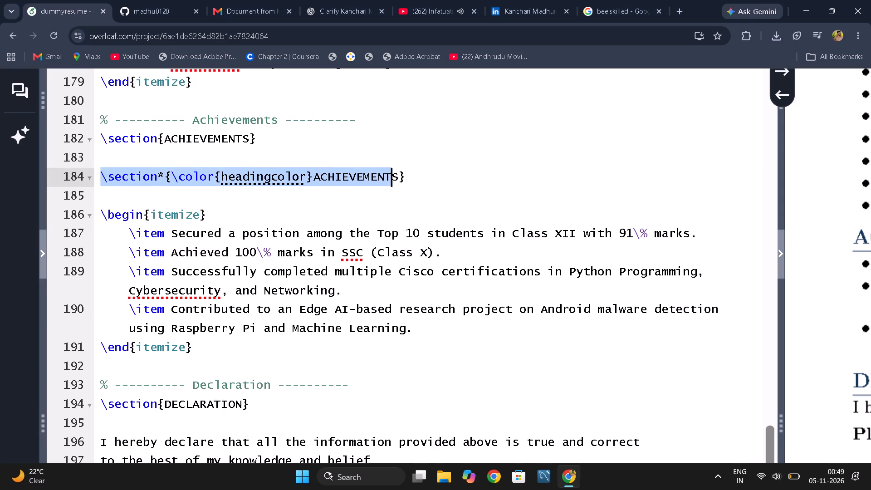
pyautogui.moveTo(394, 174); pyautogui.dragTo(414, 168)
pyautogui.press('BackSpace')
pyautogui.press('BackSpace')
pyautogui.press('BackSpace')
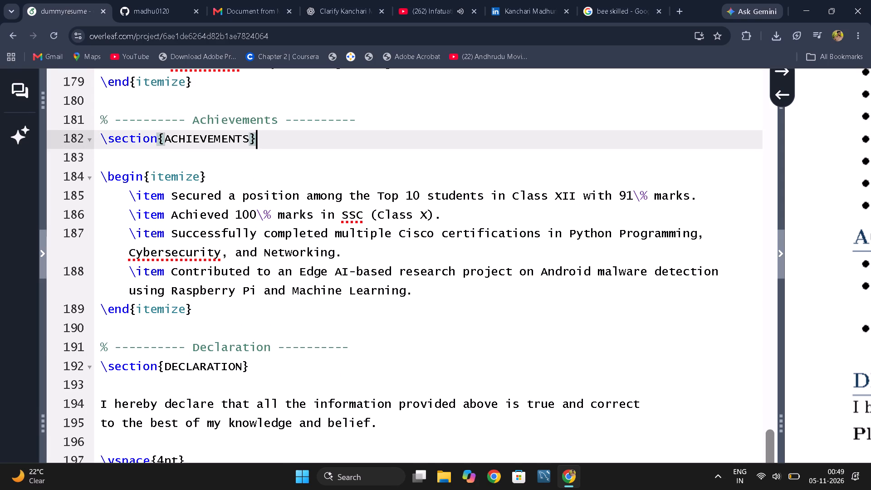
pyautogui.moveTo(414, 168); pyautogui.dragTo(286, 157)
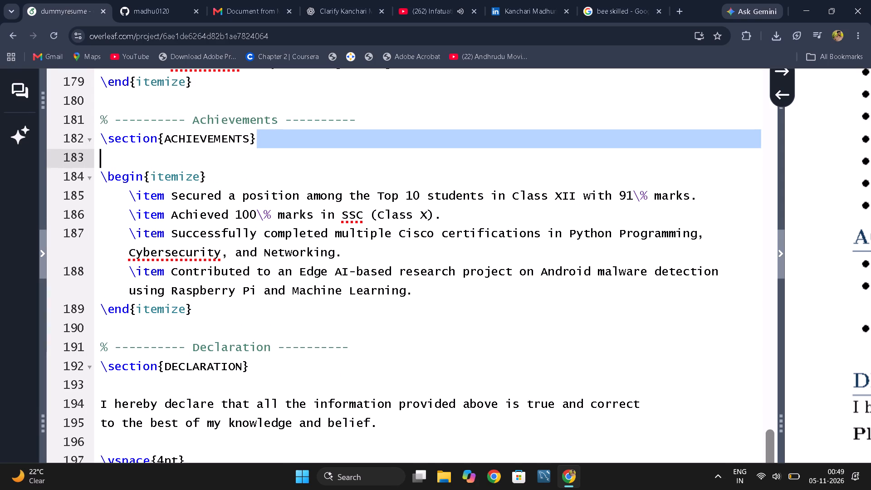
pyautogui.moveTo(286, 157); pyautogui.dragTo(381, 153)
pyautogui.press('BackSpace')
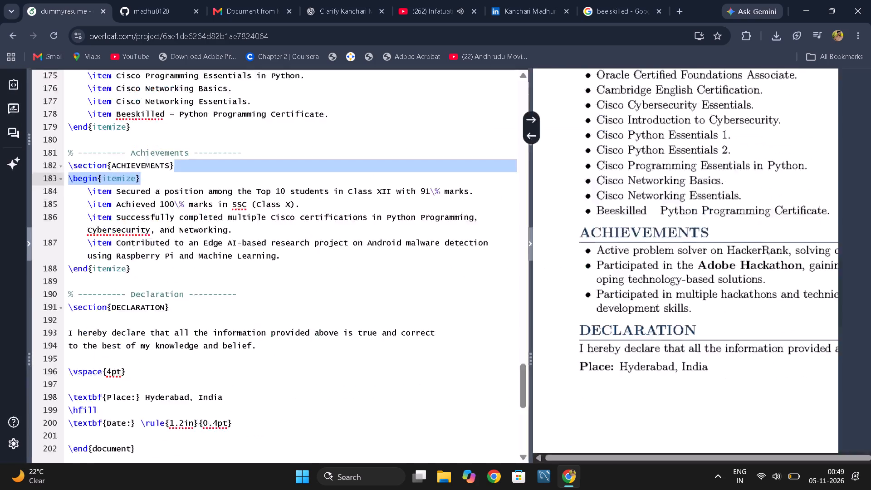
# Recompile the resume PDF with the replaced ACHIEVEMENTS section and clear the text selection in main.tex.
pyautogui.moveTo(381, 153); pyautogui.dragTo(484, 98)
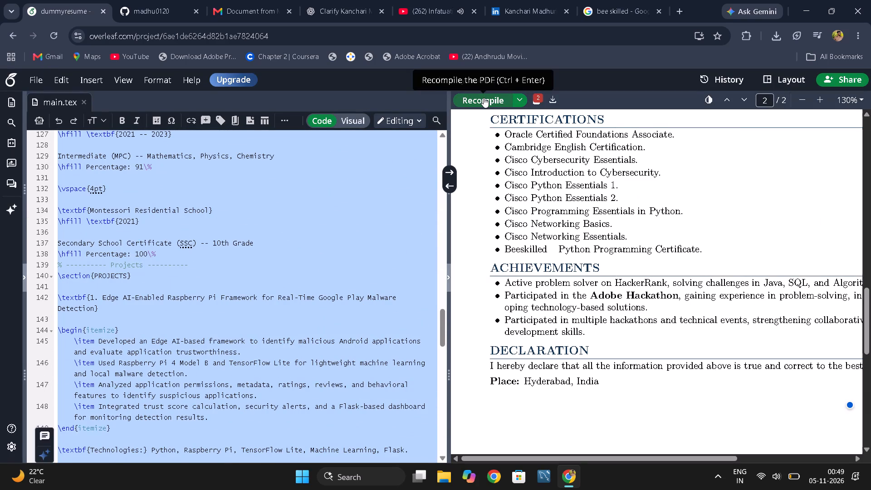
pyautogui.click(484, 98)
pyautogui.click(321, 269)
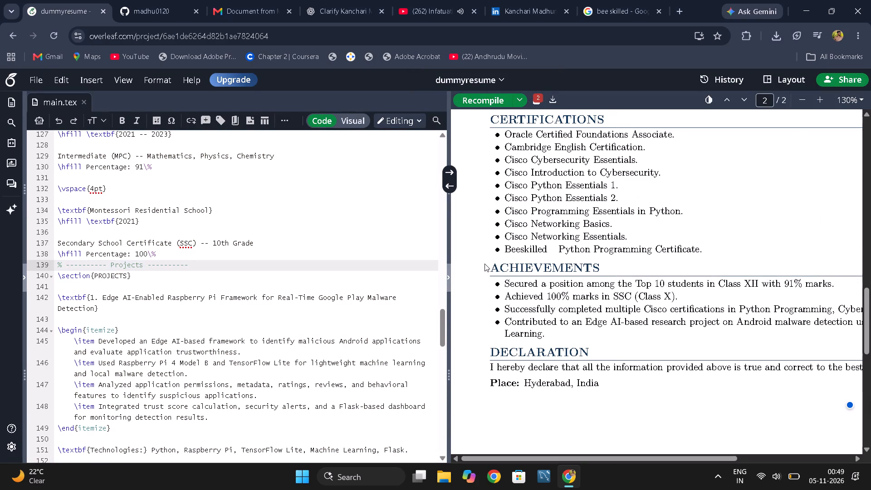
# Examine the ACHIEVEMENTS and DECLARATION sections on page 2 of the compiled PDF across their full width.
pyautogui.scroll(-2, 541, 289)
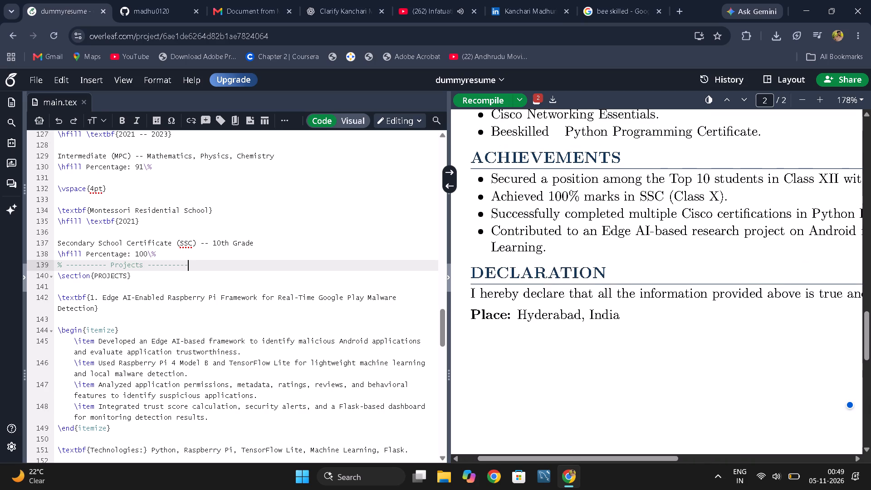
pyautogui.hscroll(-4, 541, 289)
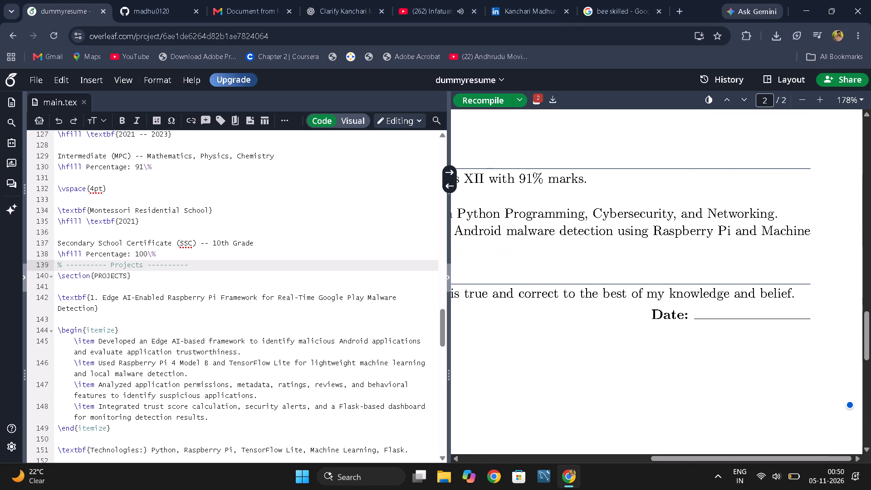
pyautogui.scroll(-1, 541, 289)
pyautogui.hscroll(3, 541, 289)
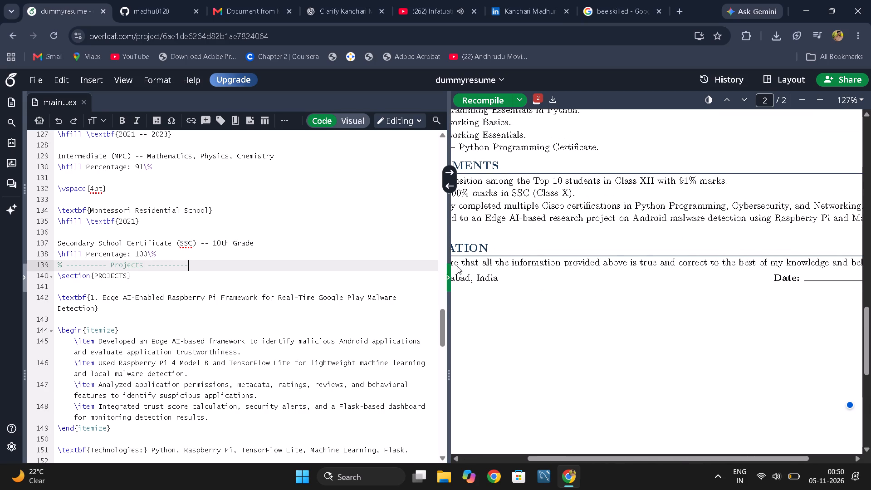
pyautogui.hscroll(2, 554, 237)
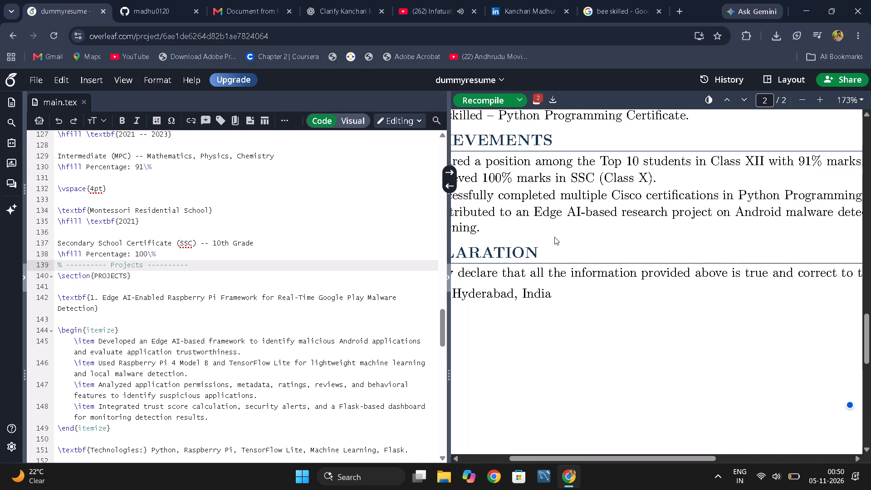
pyautogui.scroll(3, 700, 489)
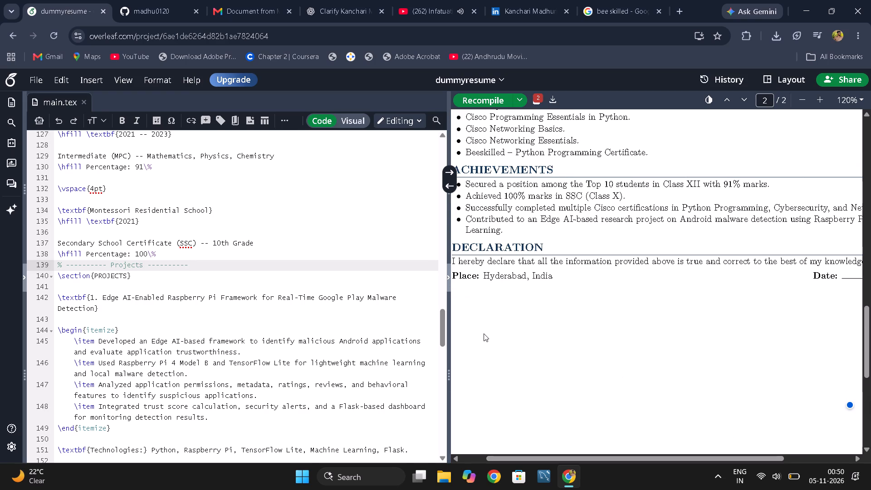
pyautogui.scroll(3, 836, 328)
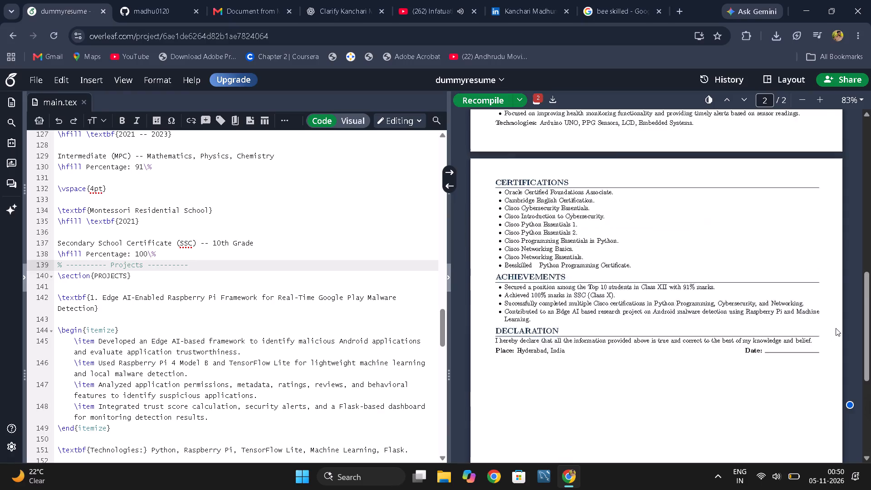
# Review the whole compiled resume from the header and CAREER OBJECTIVE through EDUCATION and PROJECTS to DECLARATION, ending back at its start.
pyautogui.scroll(7, 836, 328)
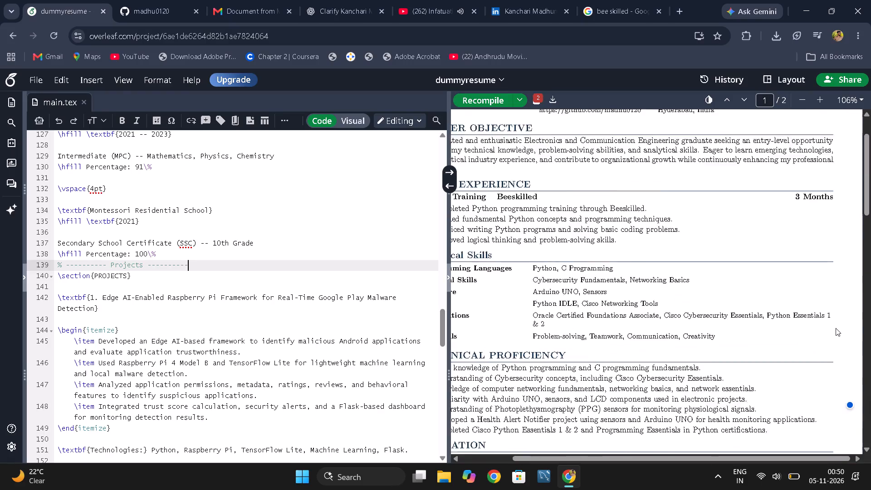
pyautogui.scroll(2, 836, 328)
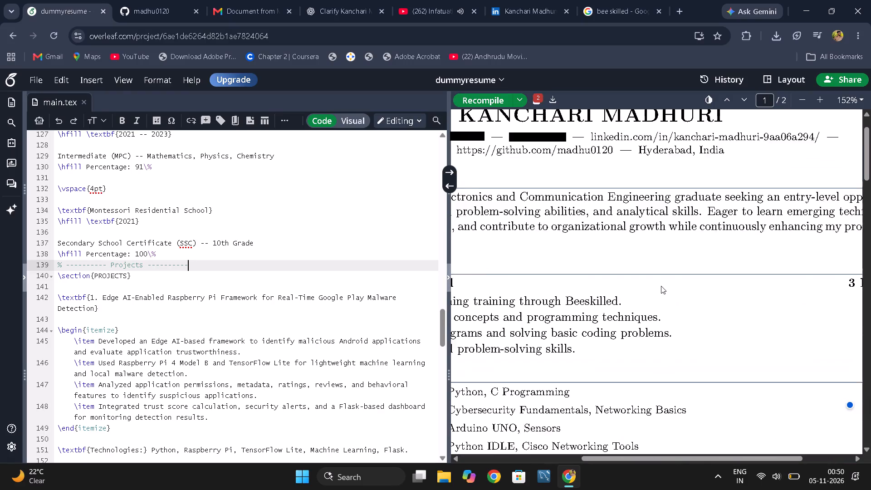
pyautogui.hscroll(3, 661, 286)
pyautogui.scroll(-1, 661, 286)
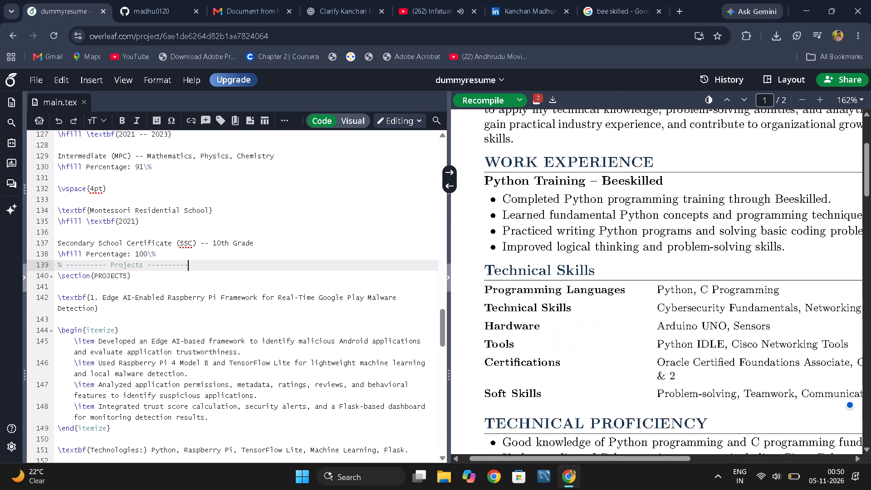
pyautogui.scroll(-3, 661, 286)
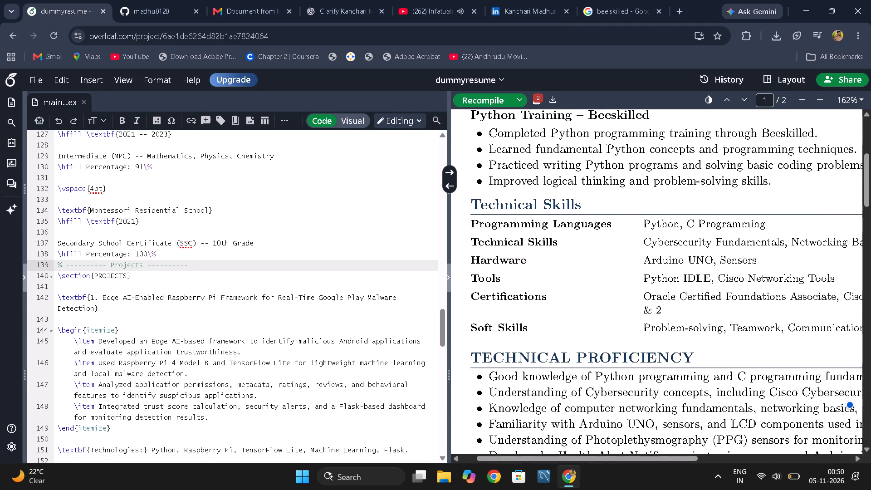
pyautogui.scroll(-4, 661, 286)
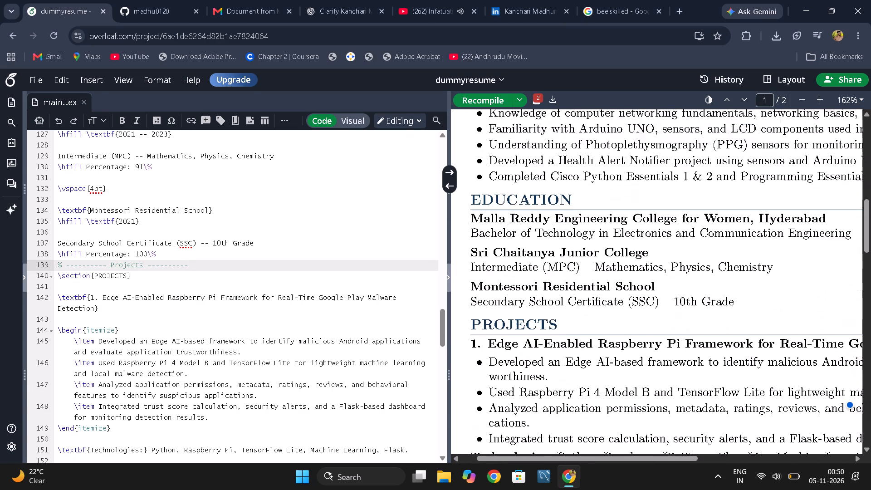
pyautogui.scroll(-1, 661, 286)
pyautogui.hscroll(-2, 661, 286)
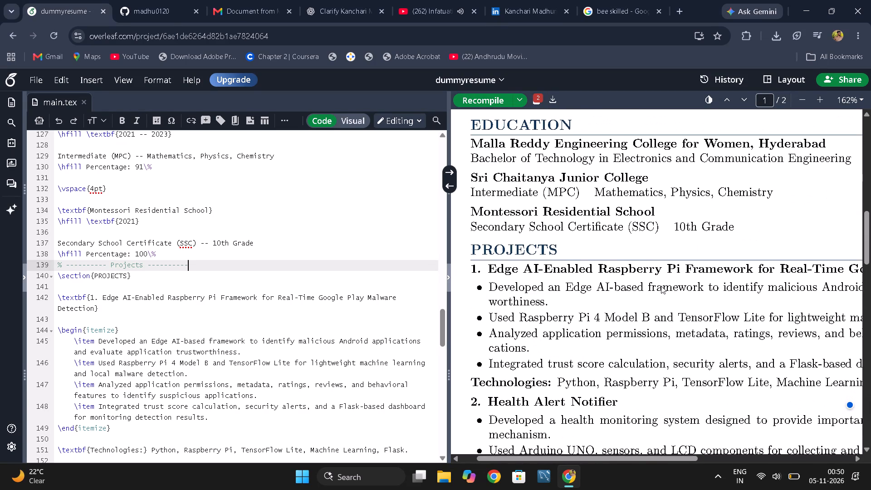
pyautogui.hscroll(-5, 661, 286)
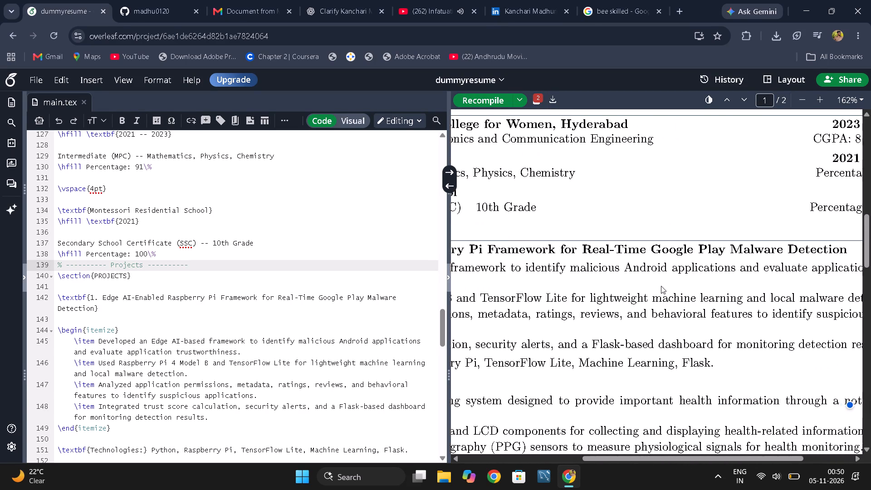
pyautogui.hscroll(1, 661, 286)
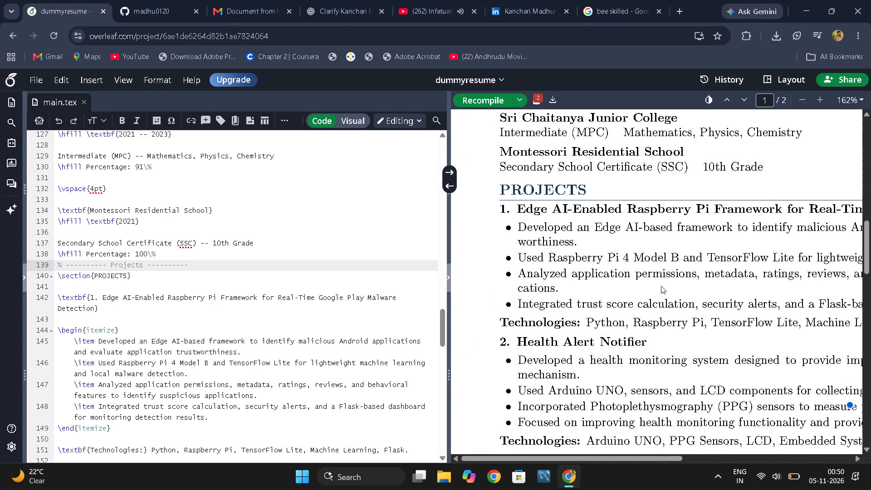
pyautogui.scroll(-1, 661, 286)
pyautogui.hscroll(-2, 661, 286)
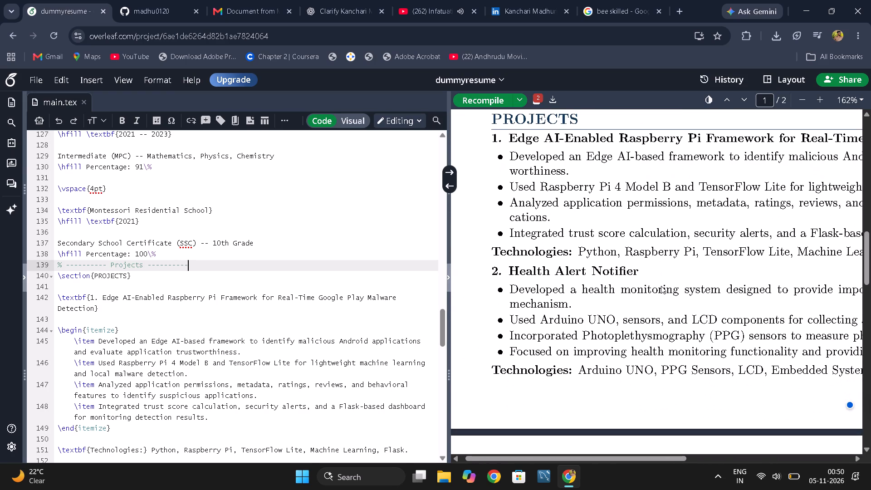
pyautogui.hscroll(-2, 661, 286)
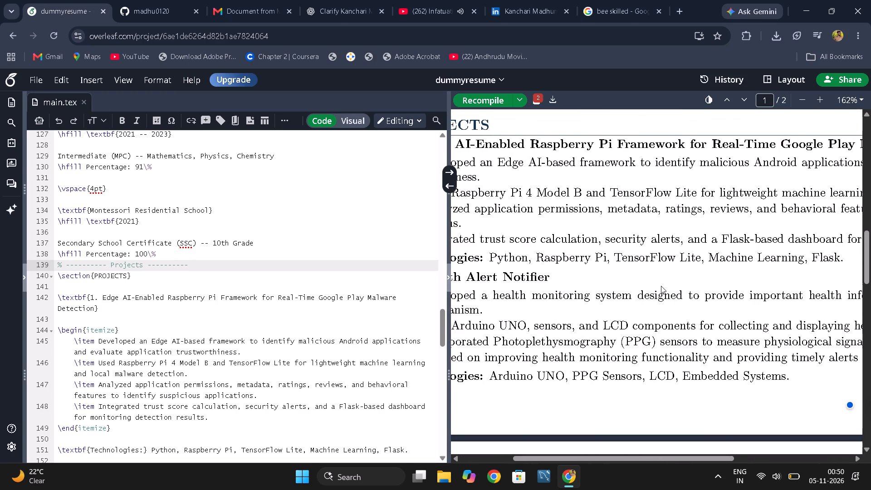
pyautogui.hscroll(-1, 661, 286)
pyautogui.scroll(-5, 661, 286)
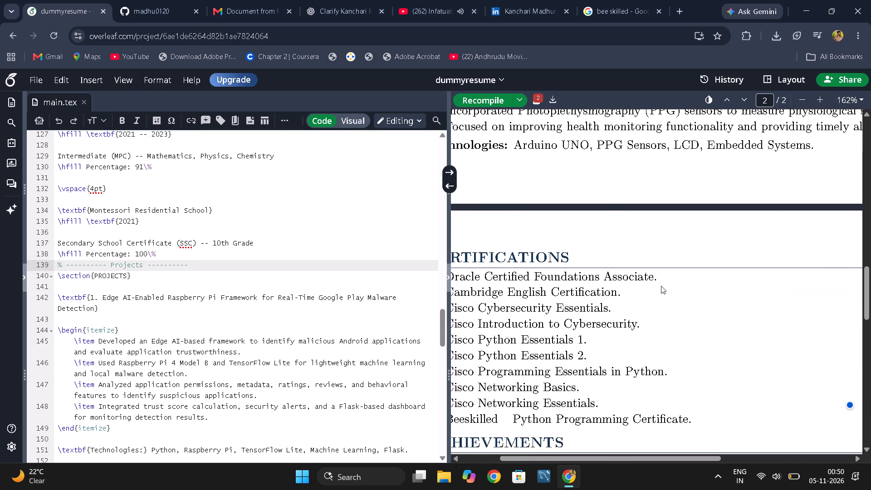
pyautogui.scroll(-5, 661, 286)
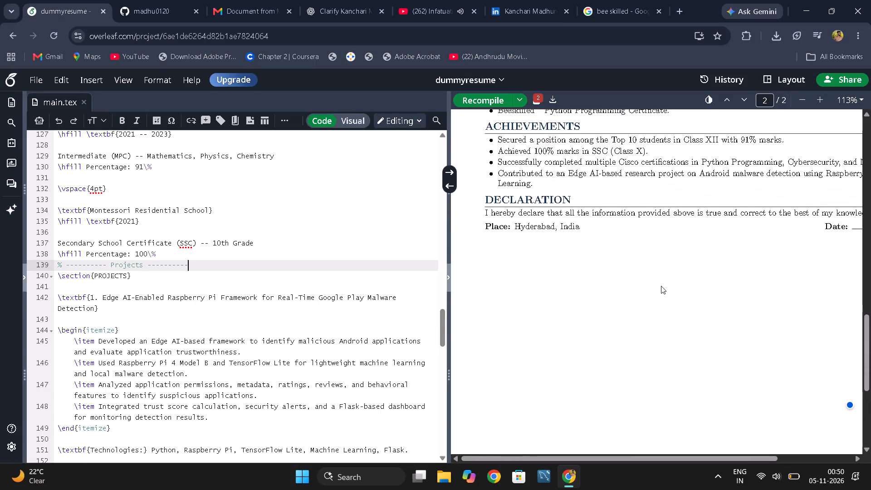
pyautogui.scroll(12, 661, 286)
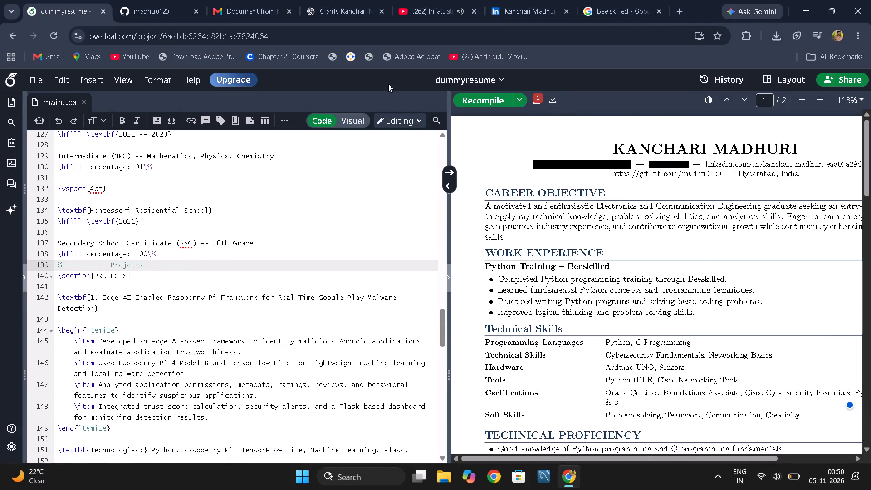
# Download the compiled resume PDF and save it in the Spring zipfiles folder under the file name madhuri_resume.
pyautogui.click(548, 99)
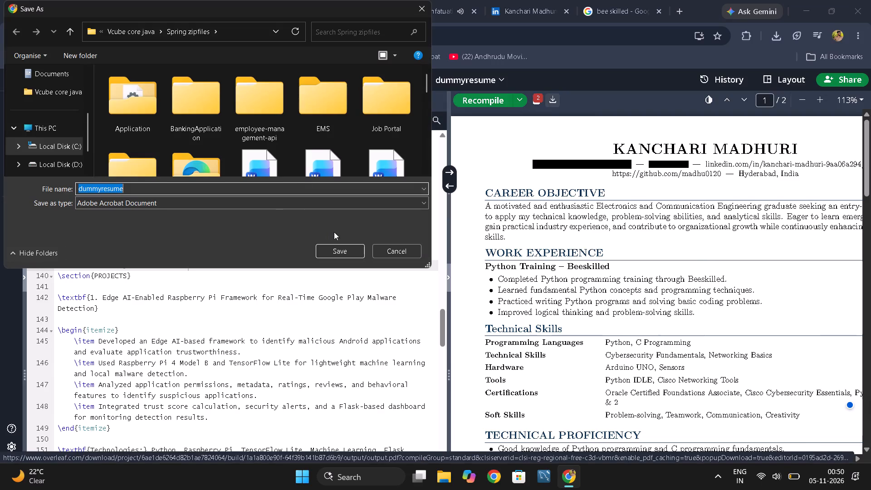
pyautogui.press('BackSpace')
pyautogui.press('BackSpace')
pyautogui.press('BackSpace')
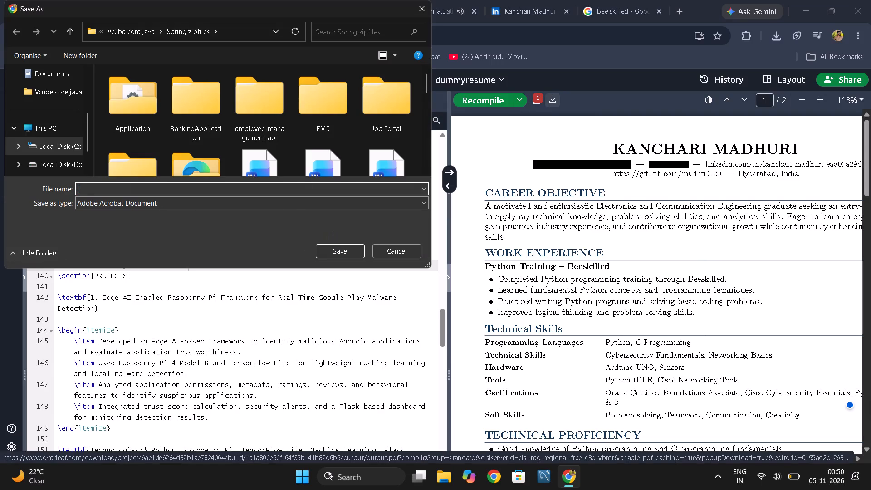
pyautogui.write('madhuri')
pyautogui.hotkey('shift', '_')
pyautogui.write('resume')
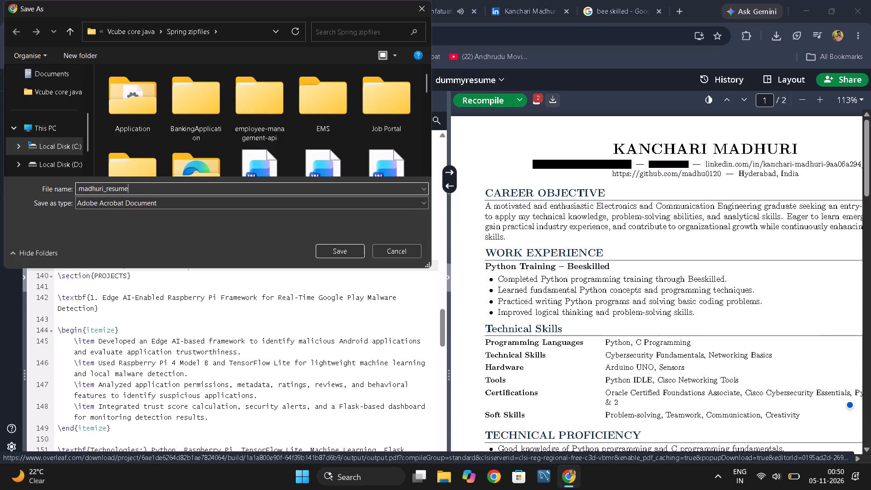
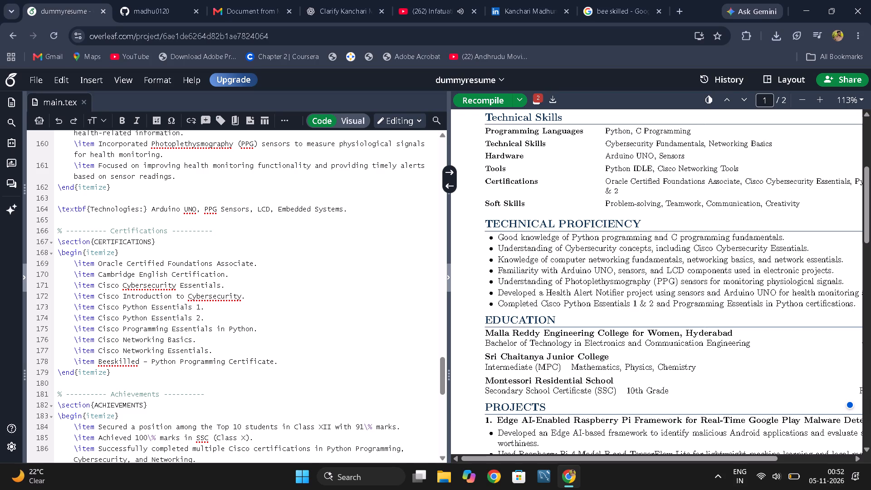
# Close the browser tab holding the ChatGPT conversation, keeping the Overleaf resume project open.
pyautogui.click(380, 7)
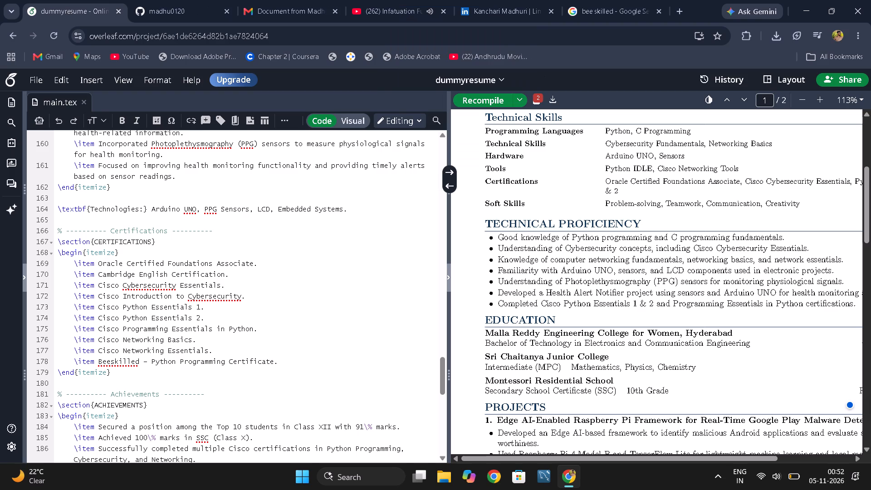
# Review the compiled resume from PROJECTS through DECLARATION, and check the DECLARATION code at the end of main.tex.
pyautogui.scroll(-8, 490, 361)
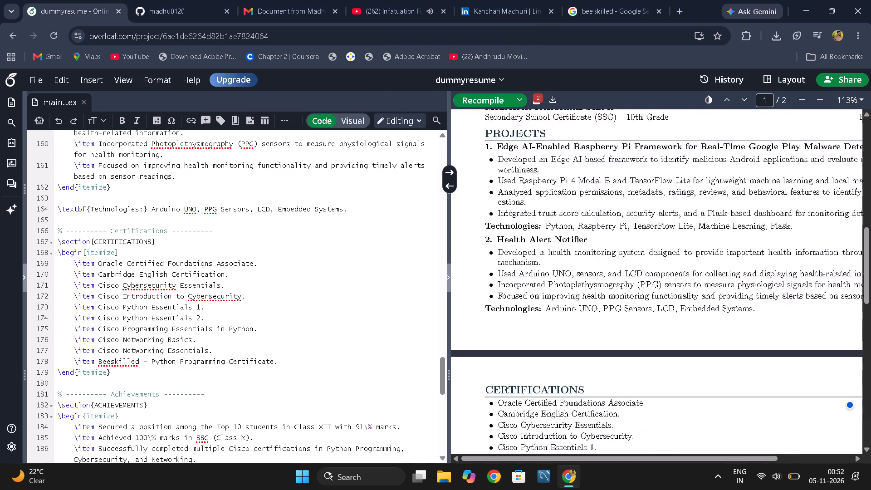
pyautogui.scroll(-8, 148, 308)
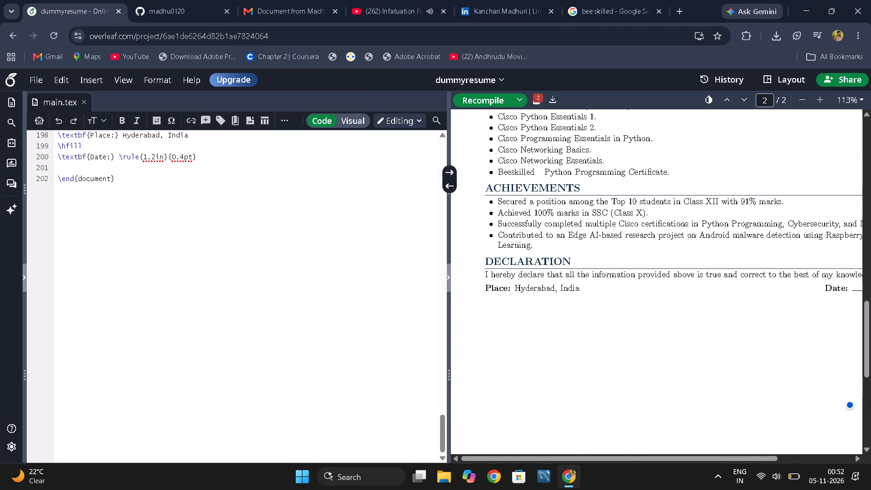
pyautogui.scroll(-5, 148, 308)
pyautogui.scroll(3, 148, 308)
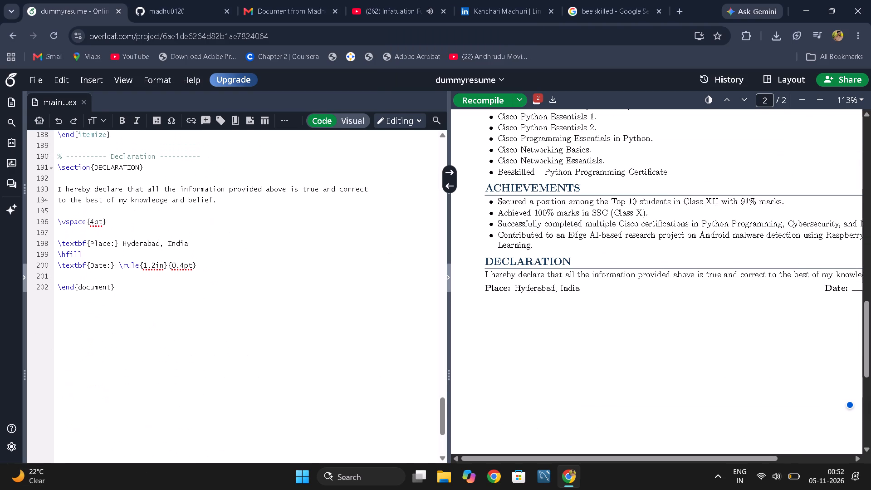
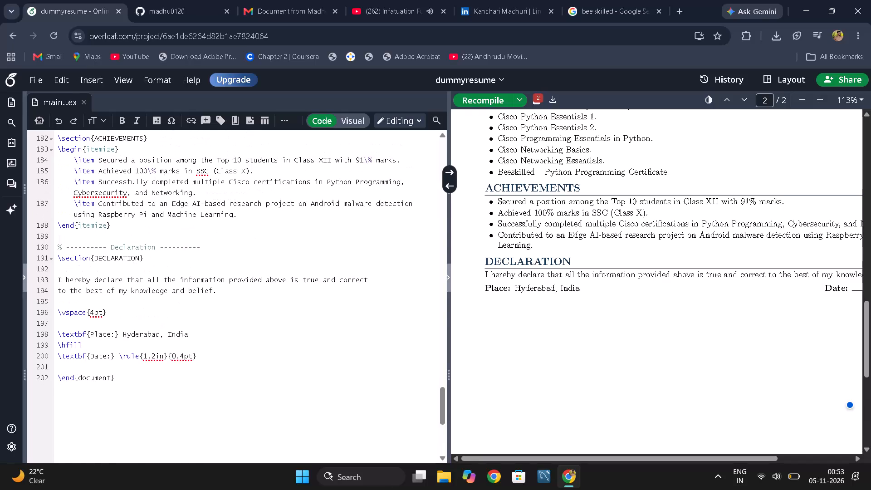
# Review the ACHIEVEMENTS and DECLARATION code in main.tex and the compiled resume back up to TECHNICAL PROFICIENCY.
pyautogui.scroll(2, 148, 308)
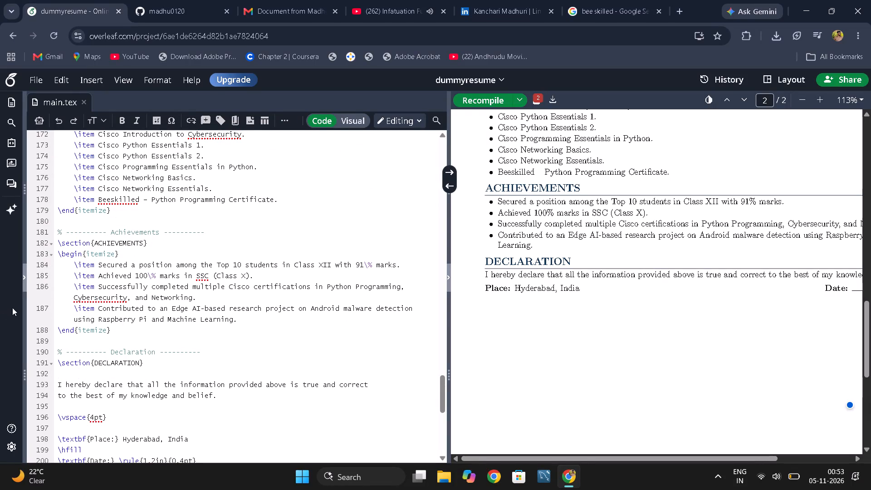
pyautogui.scroll(-6, 116, 292)
pyautogui.scroll(1, 116, 292)
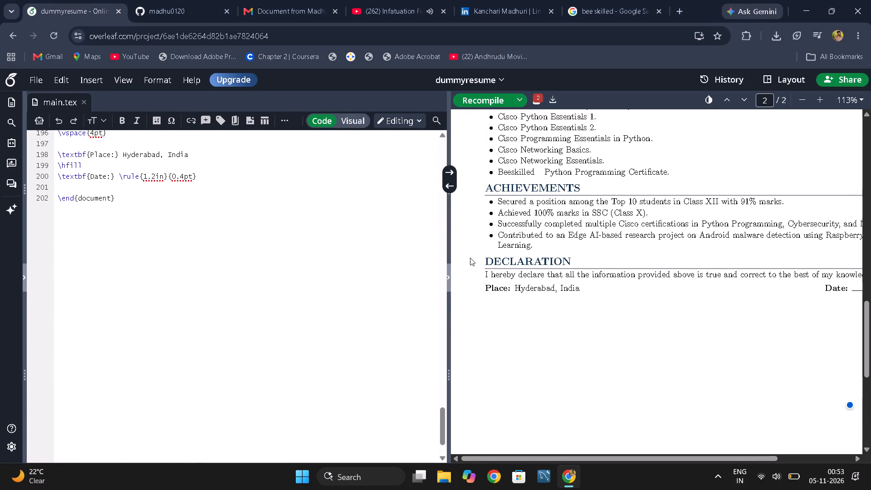
pyautogui.scroll(6, 521, 245)
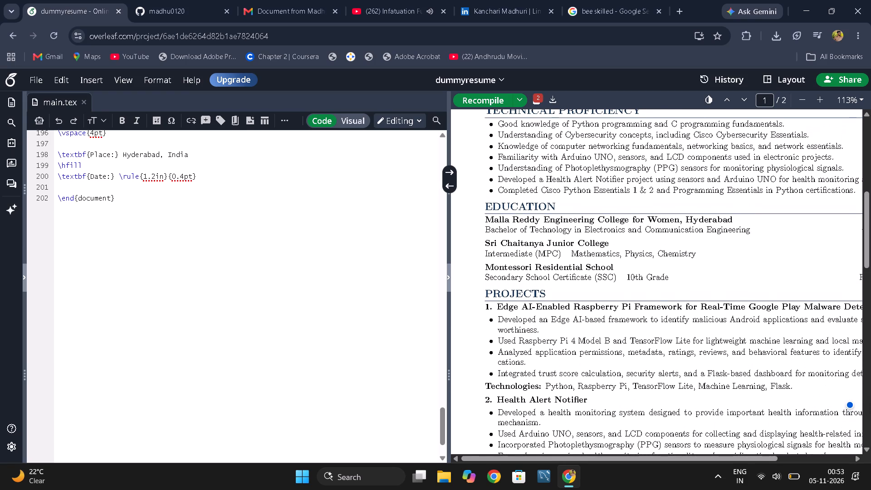